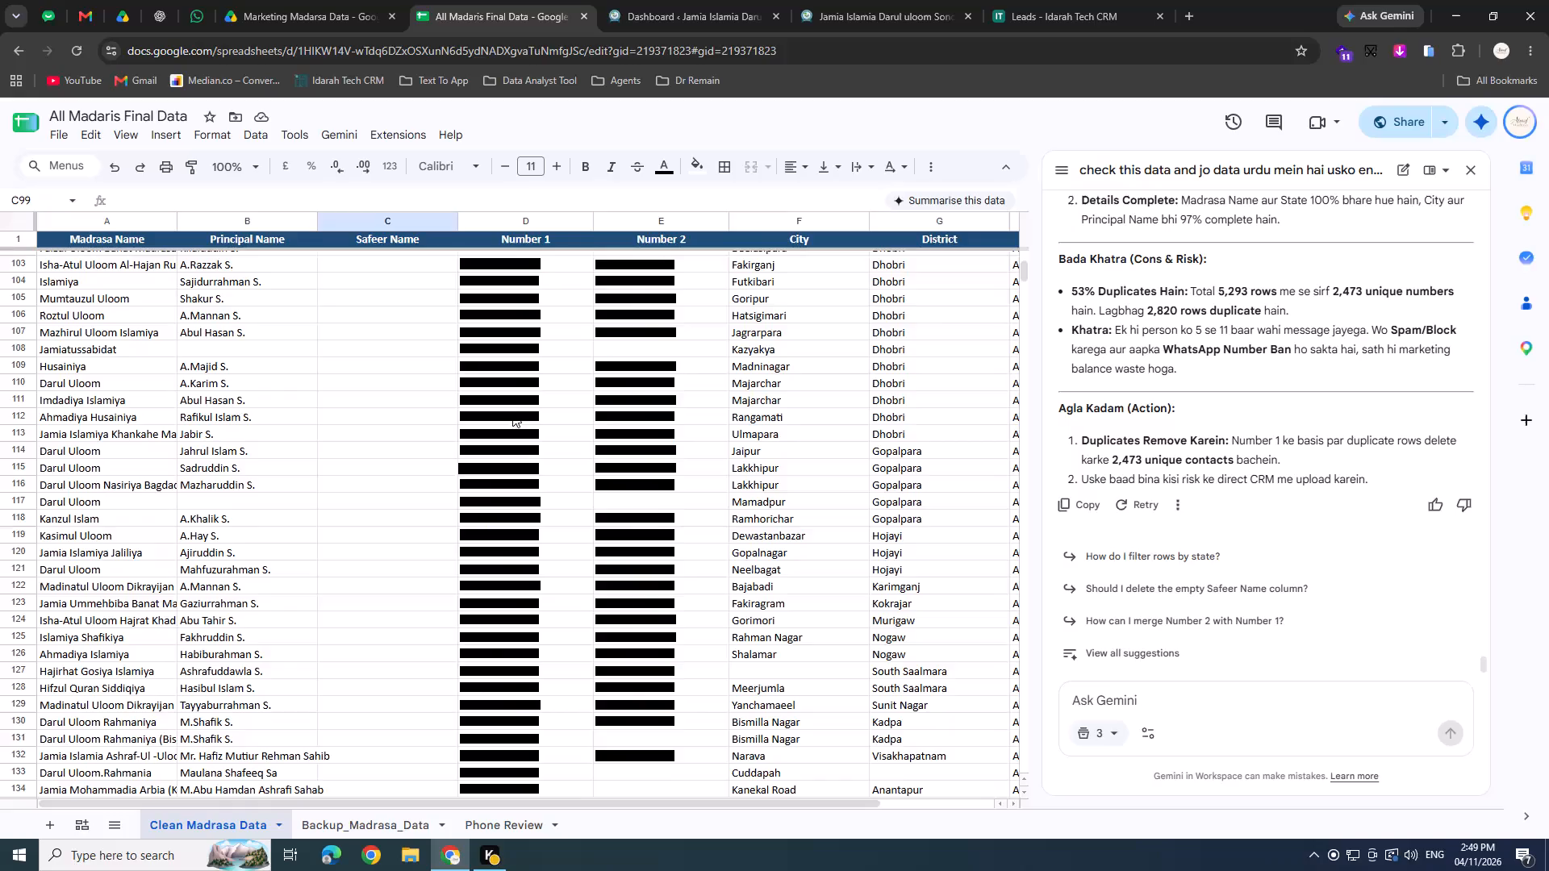
Delete the Phone Review sheet from the All Madaris Final Data spreadsheet.
scroll(471, 456, up, 1)
shift+scroll(471, 450, up, 2)
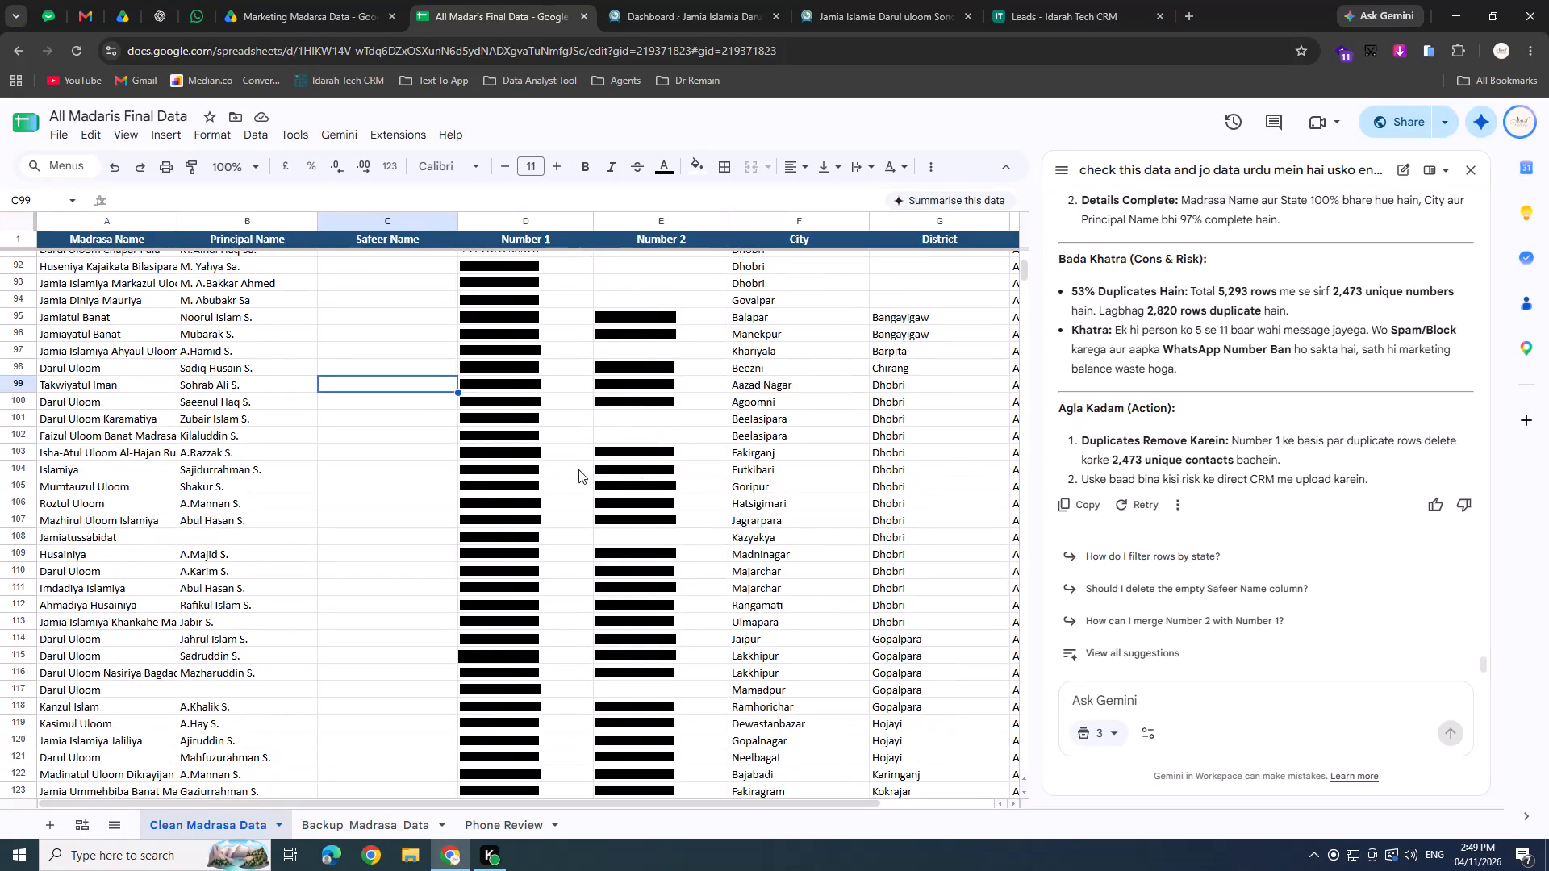
click(529, 819)
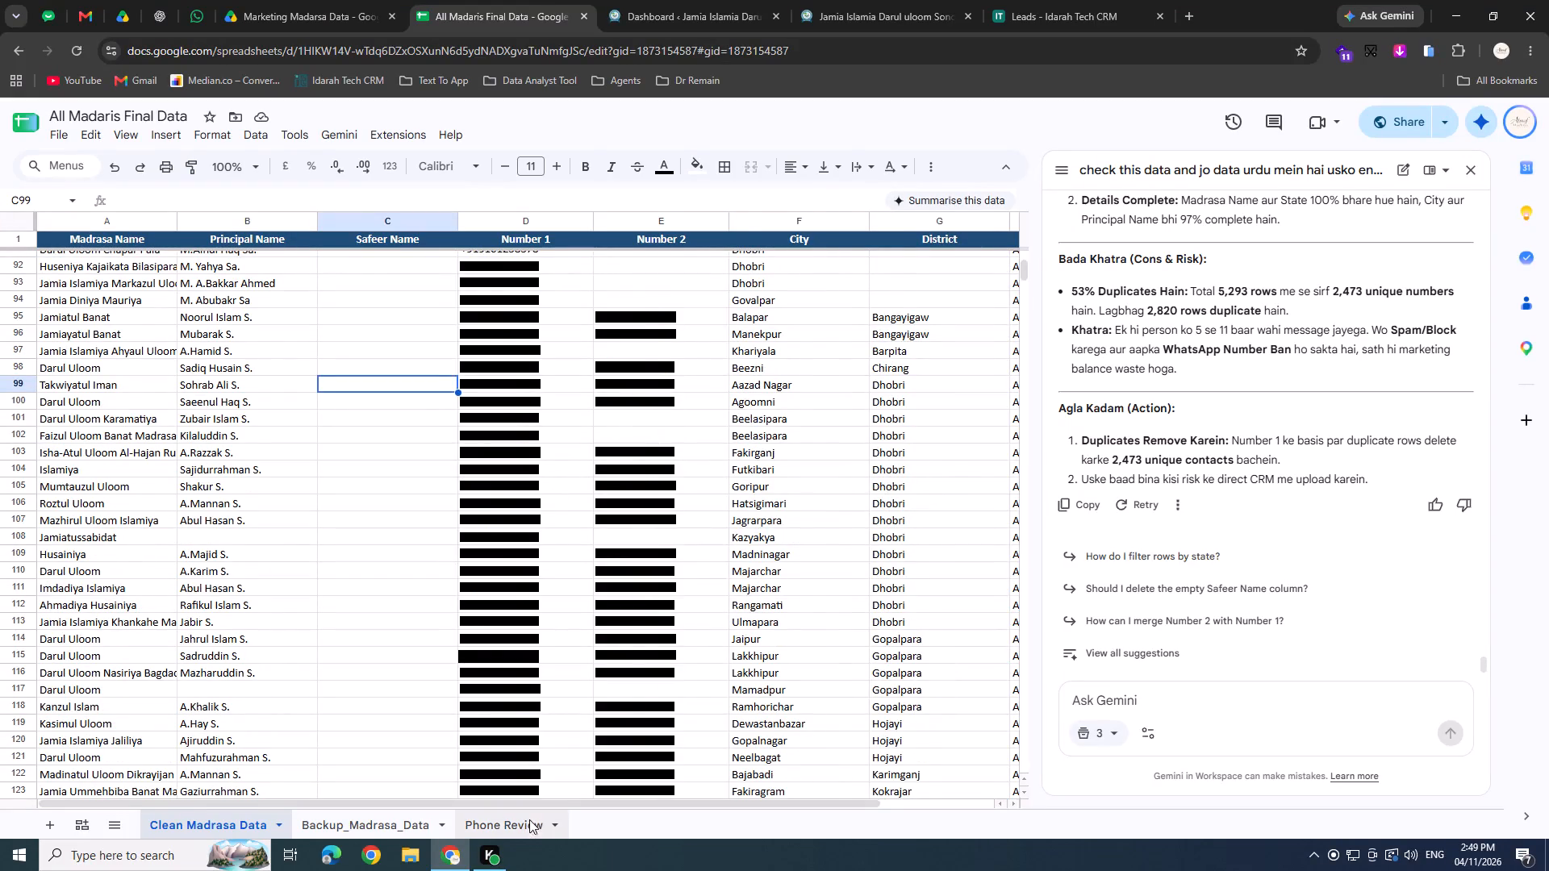
right_click(529, 823)
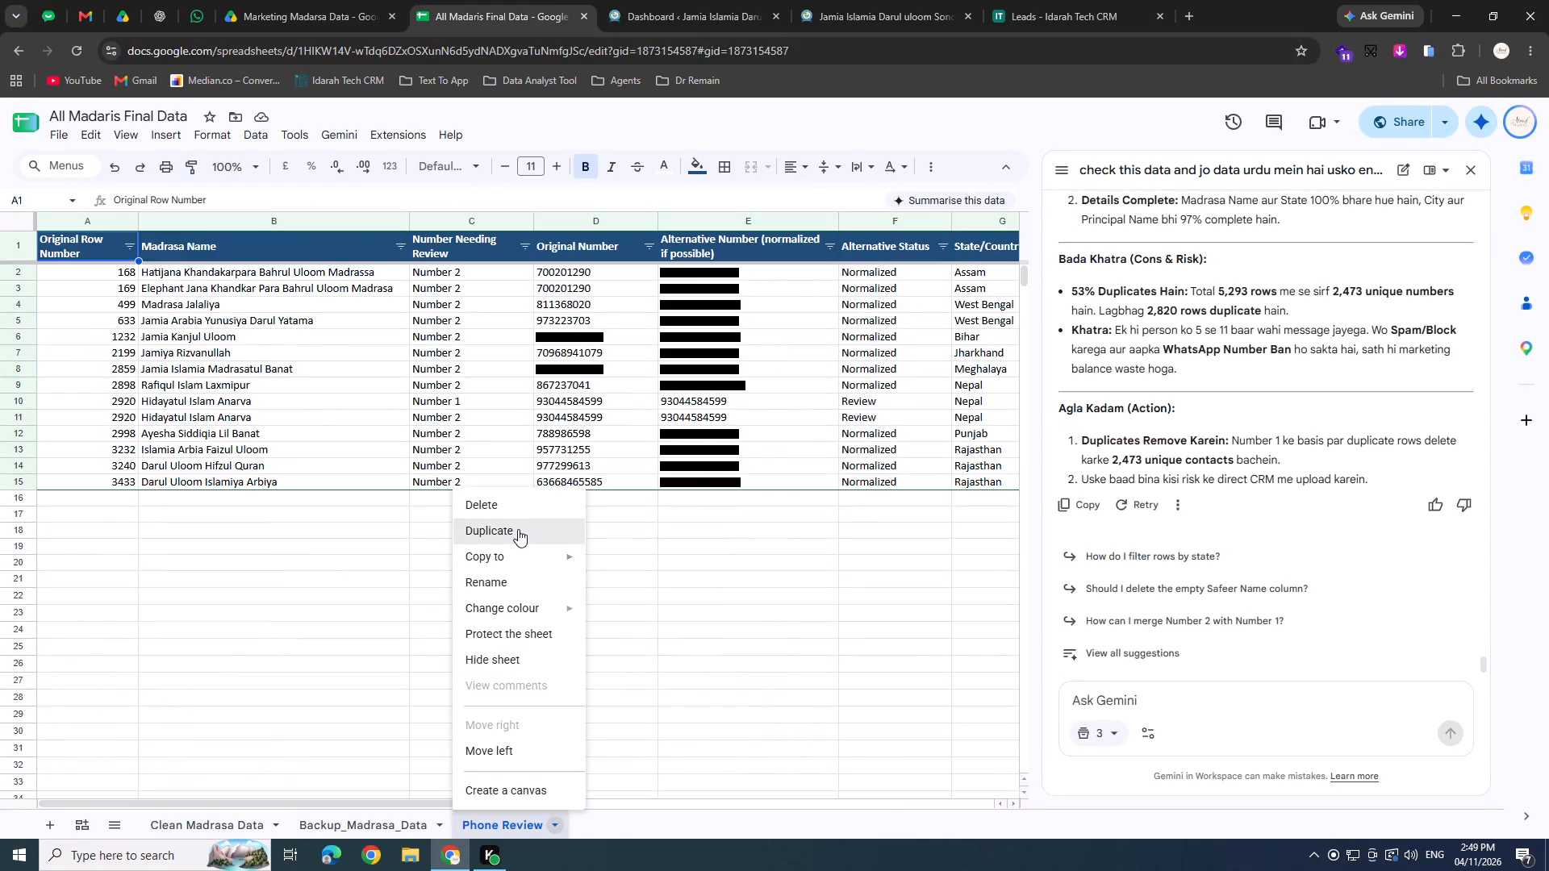
click(517, 506)
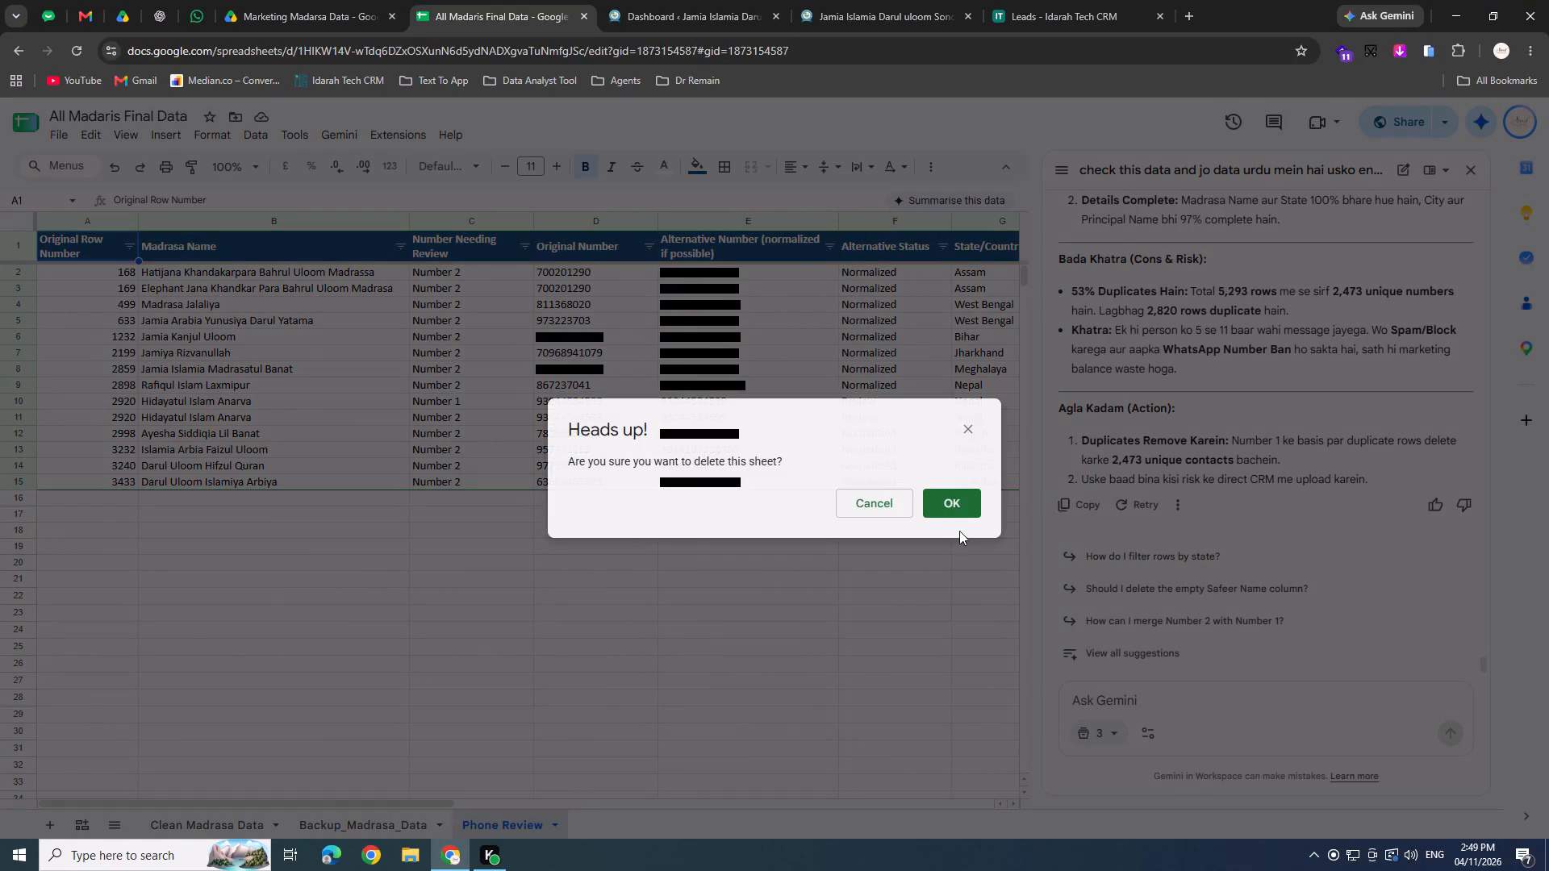
click(954, 500)
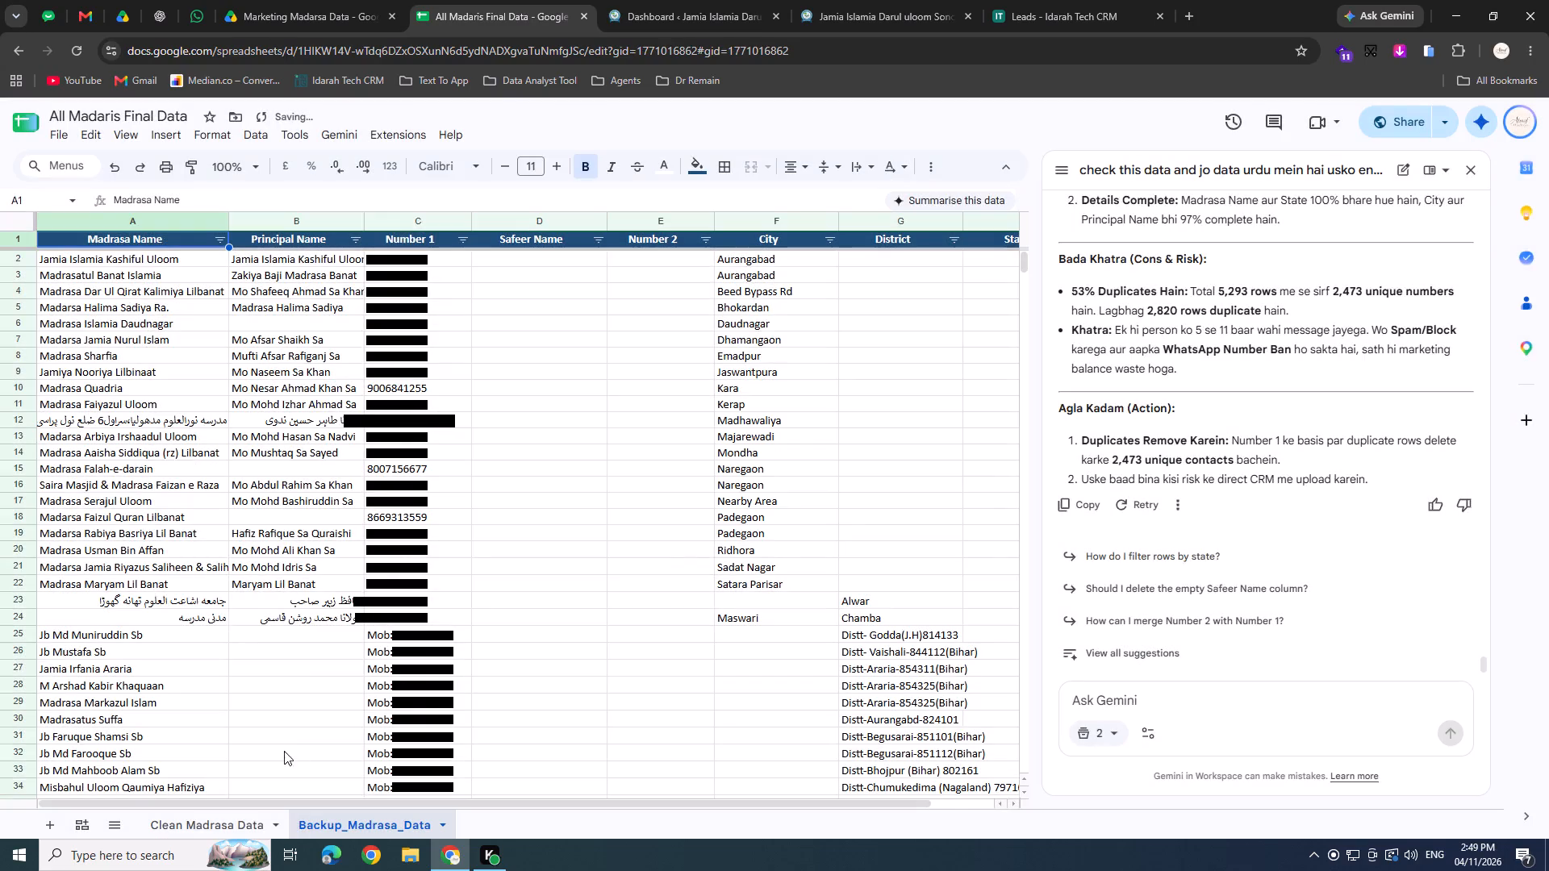
Look through the madrasa records in the Clean Madrasa Data sheet.
click(200, 822)
scroll(1028, 368, up, 1)
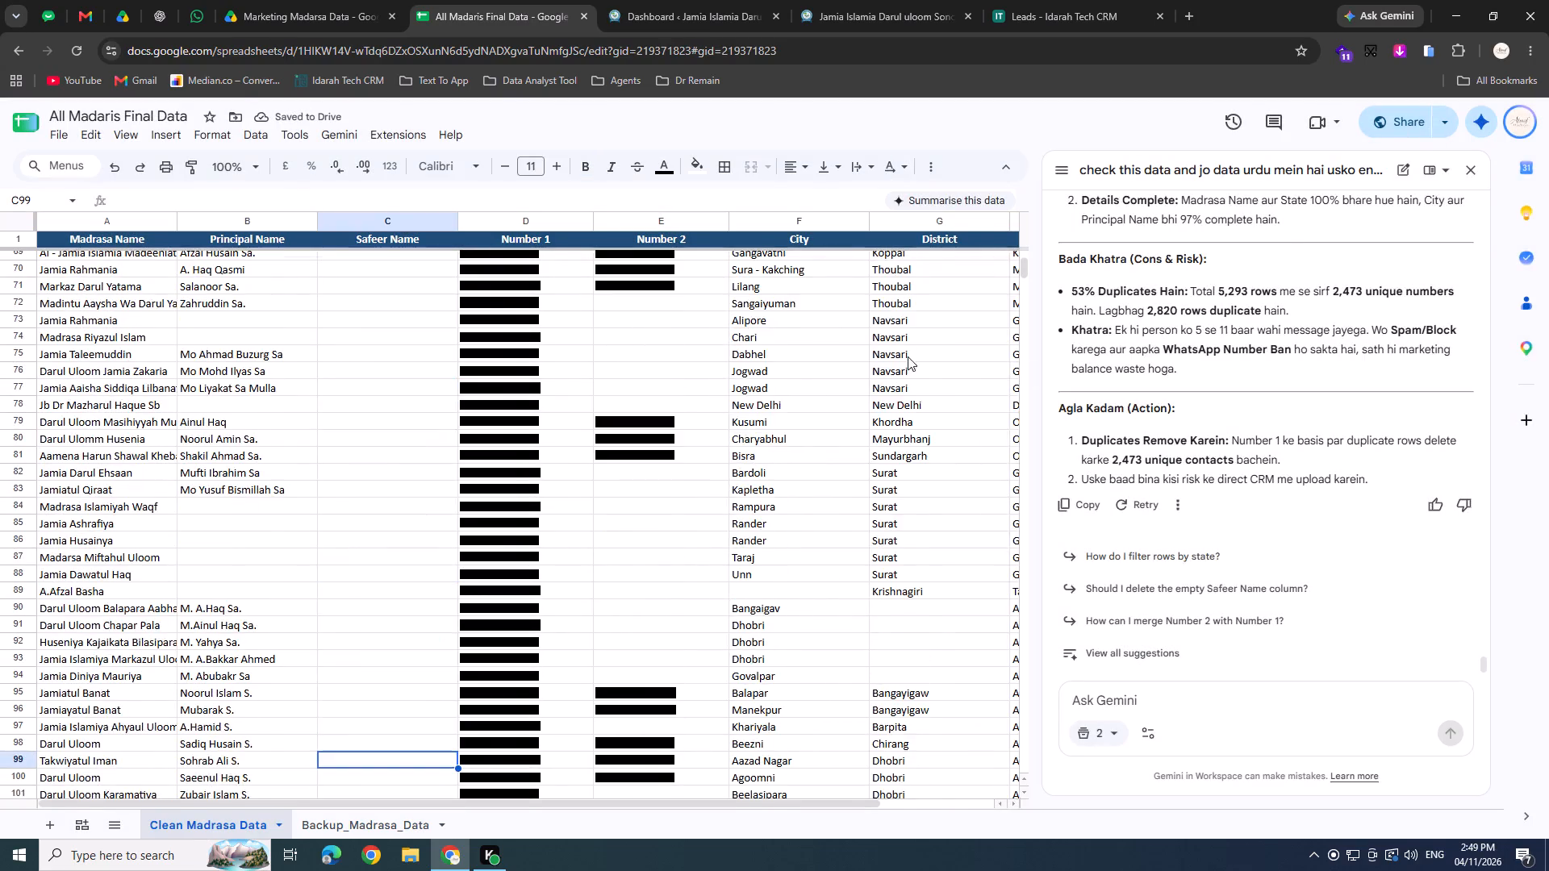
scroll(907, 361, down, 4)
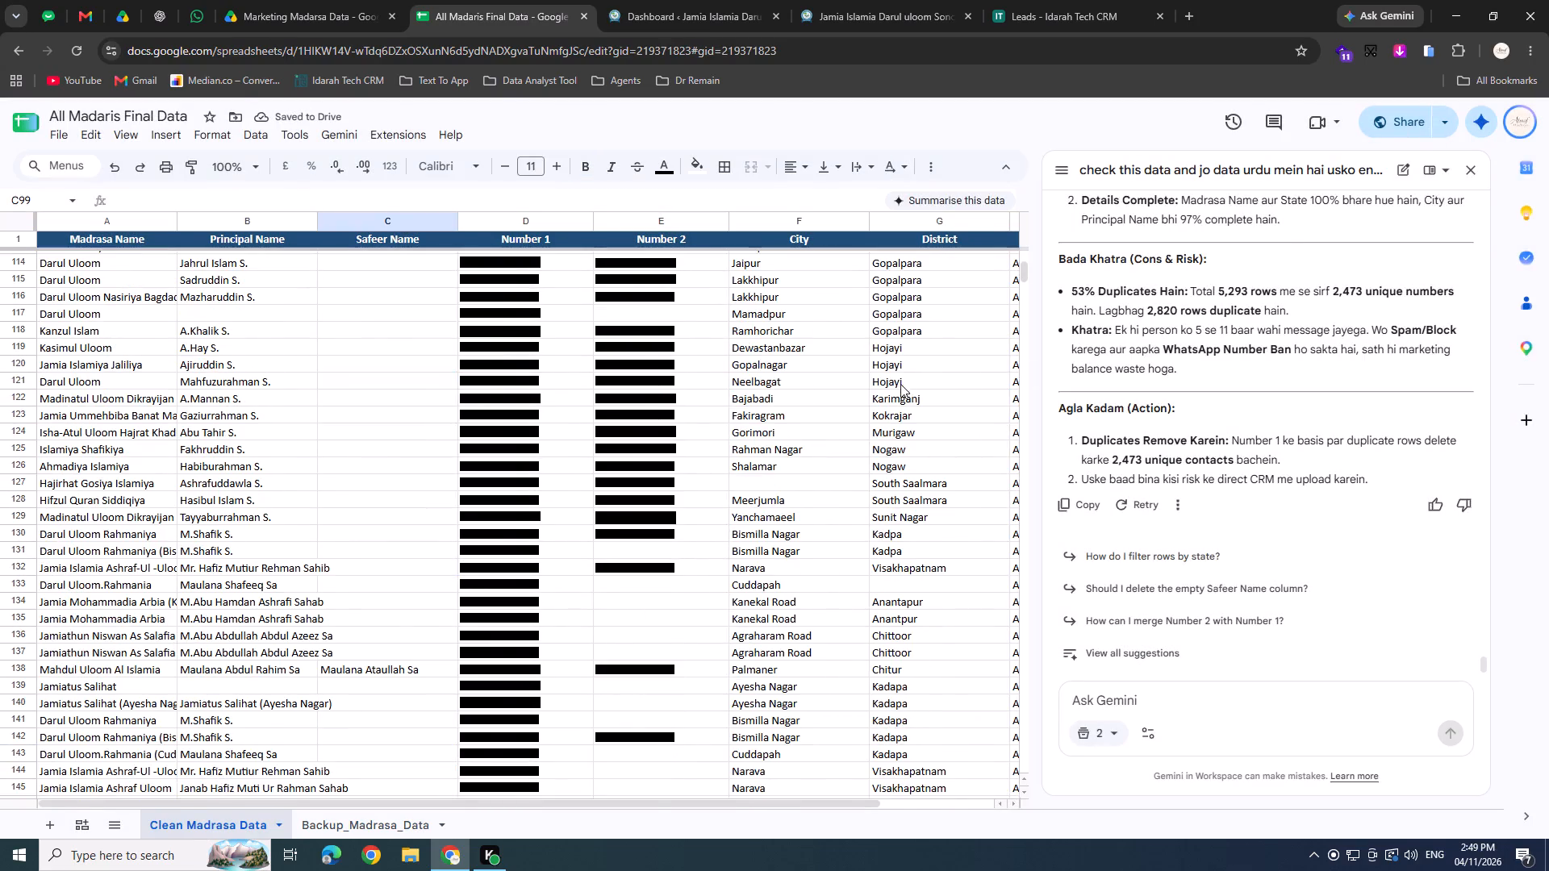
scroll(878, 481, up, 4)
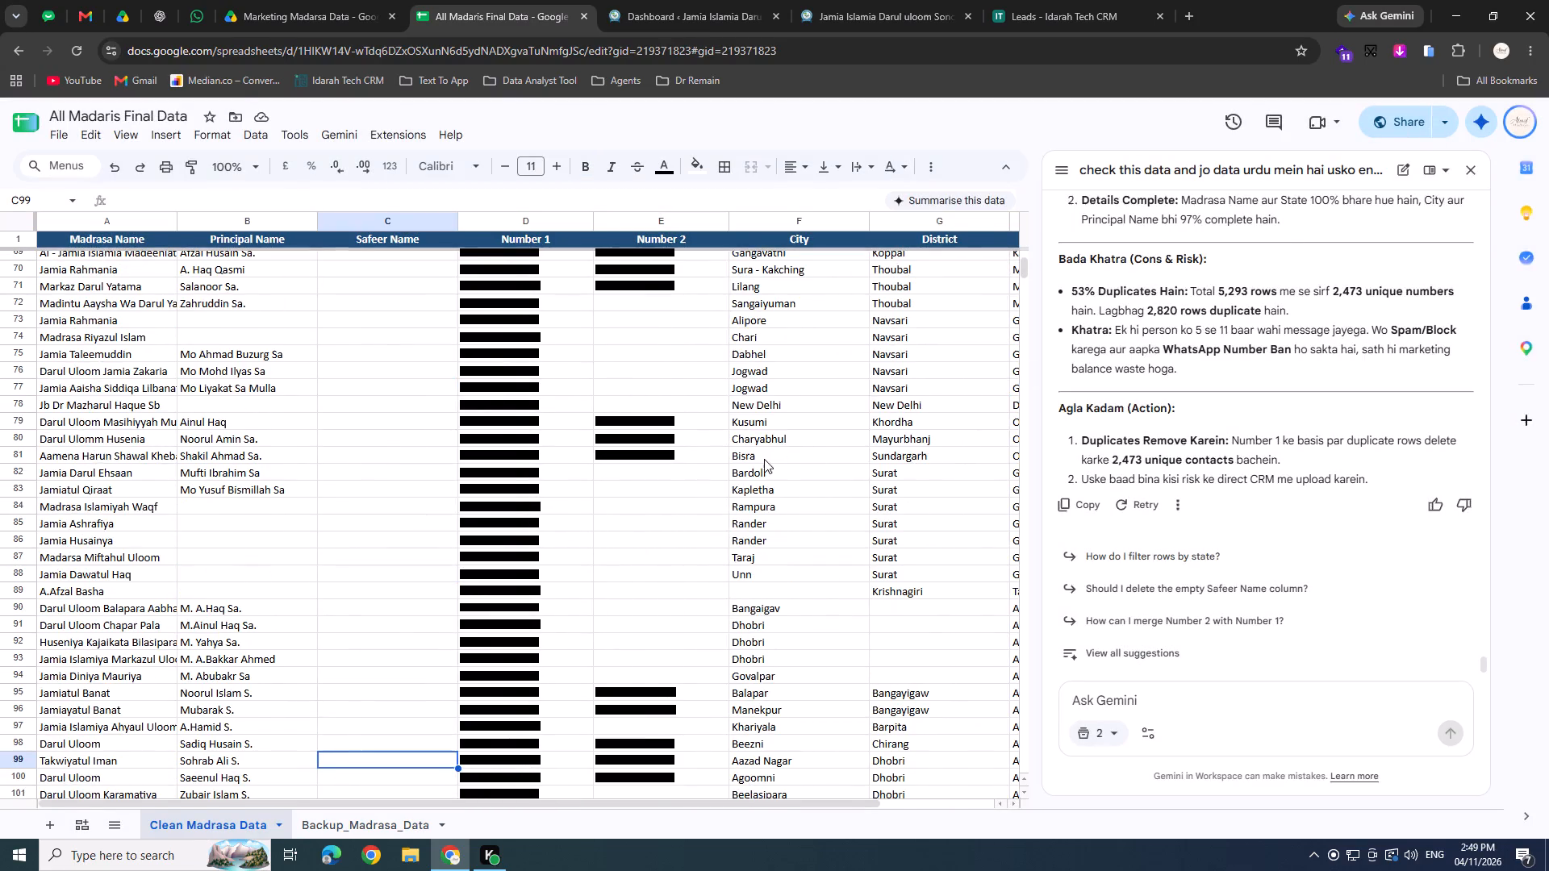
scroll(695, 381, up, 1)
Switch to the Jamia Islamia Darul uloom Sonori website and open its Deeni Education and Modern Education pages in new tabs.
click(689, 0)
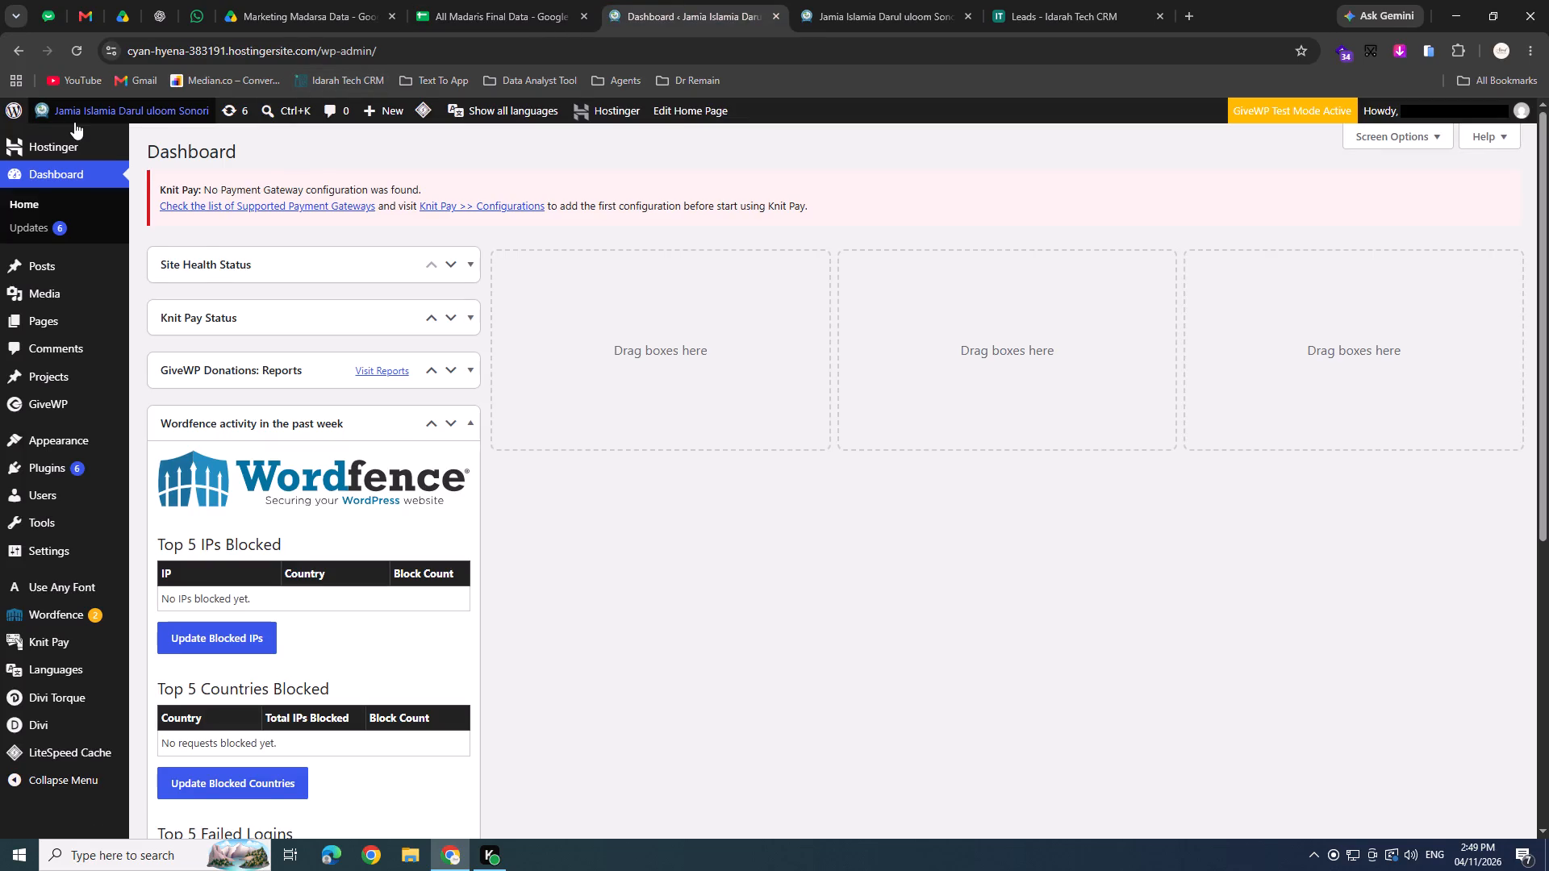
click(836, 0)
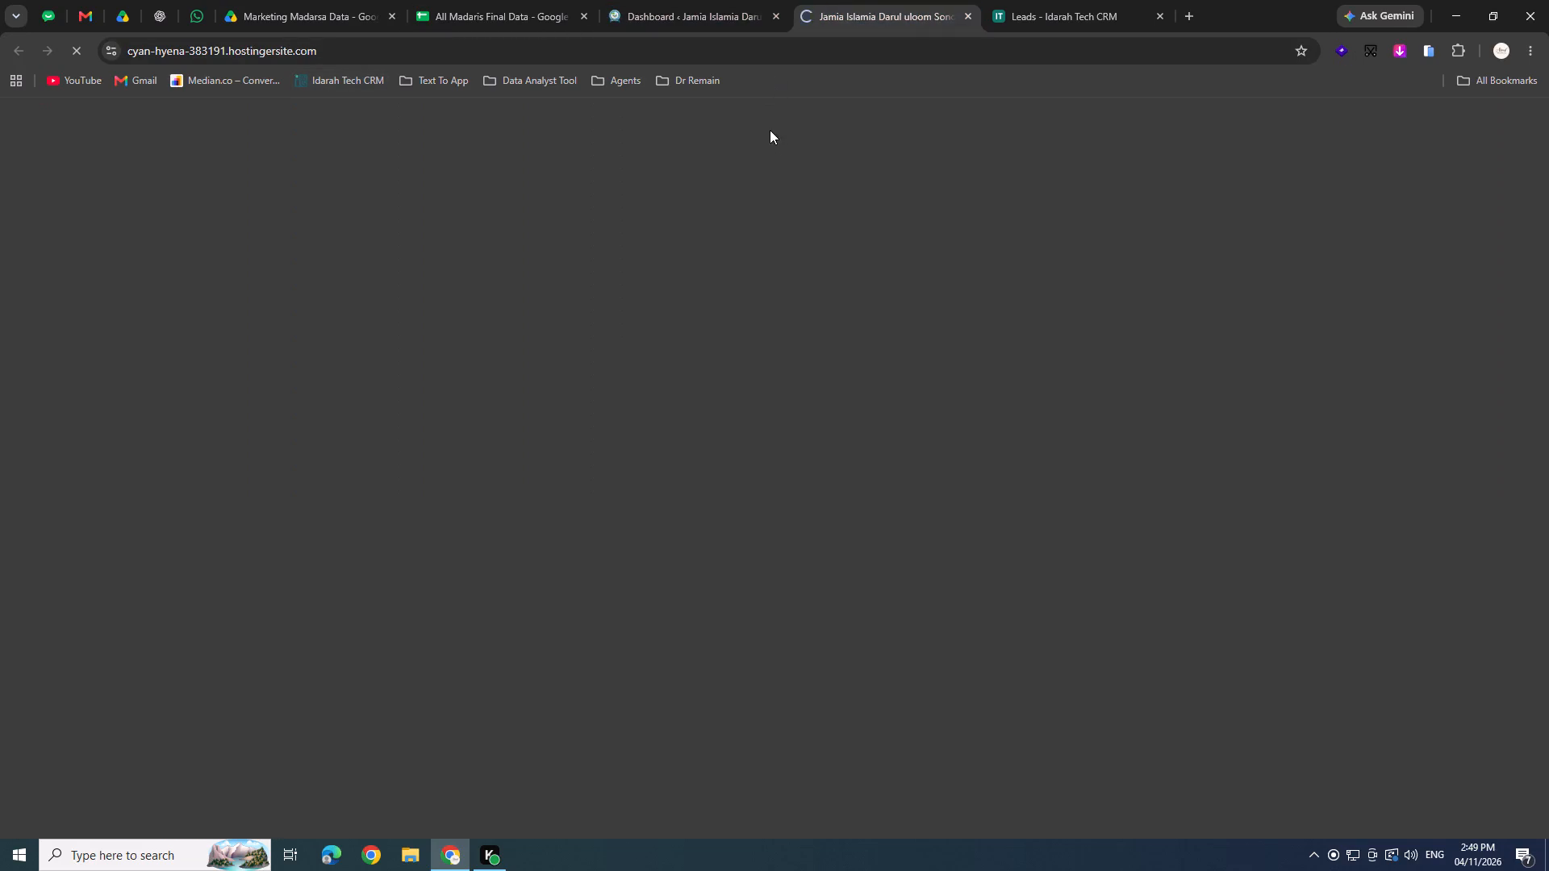
click(698, 0)
click(872, 0)
click(1046, 0)
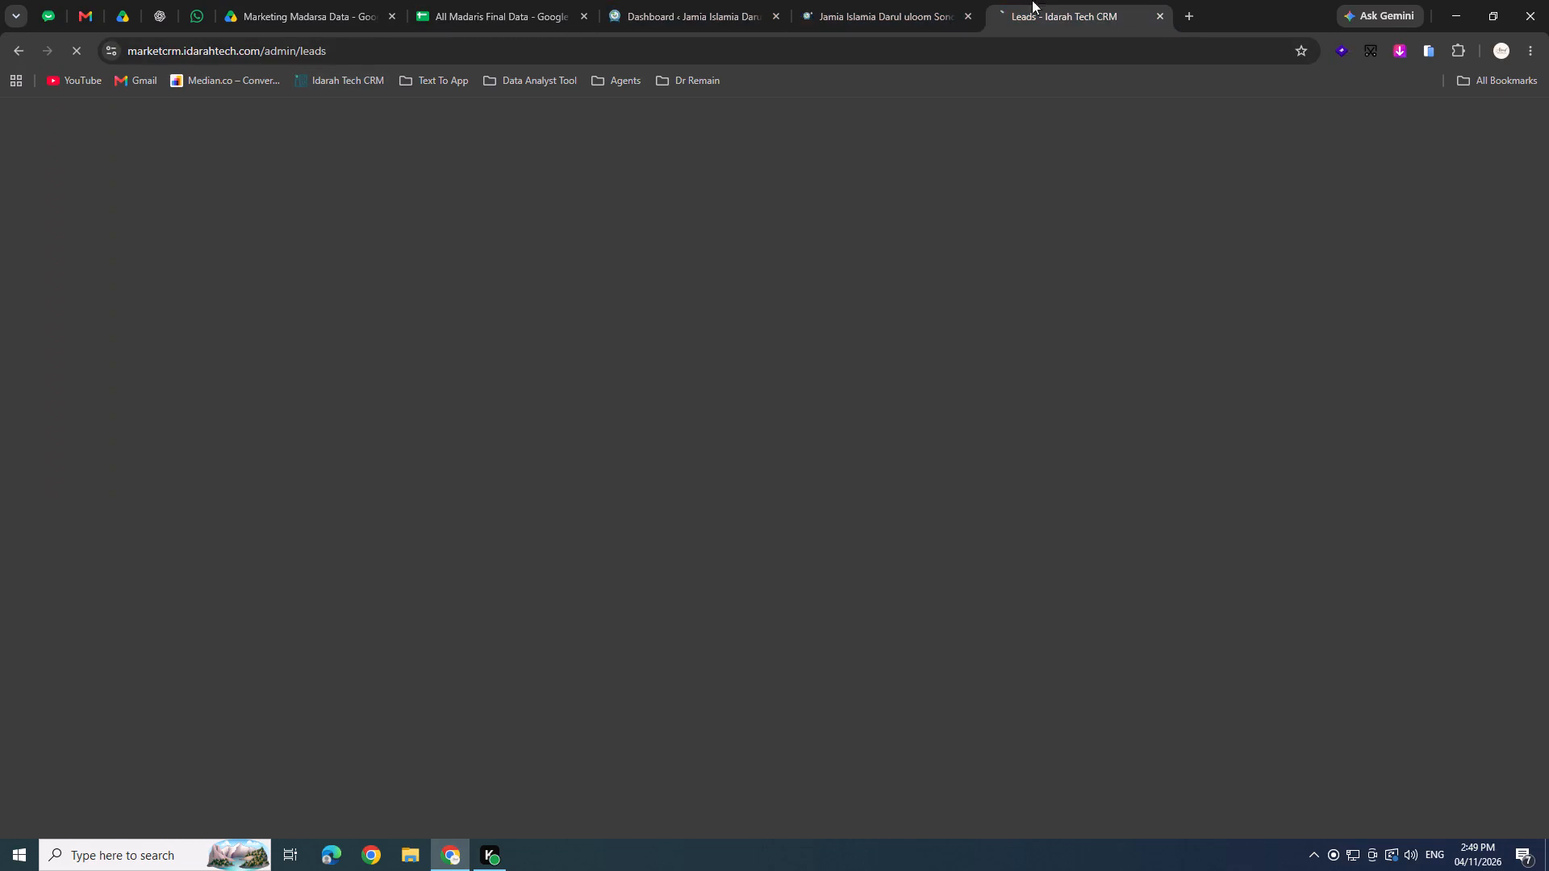
click(902, 0)
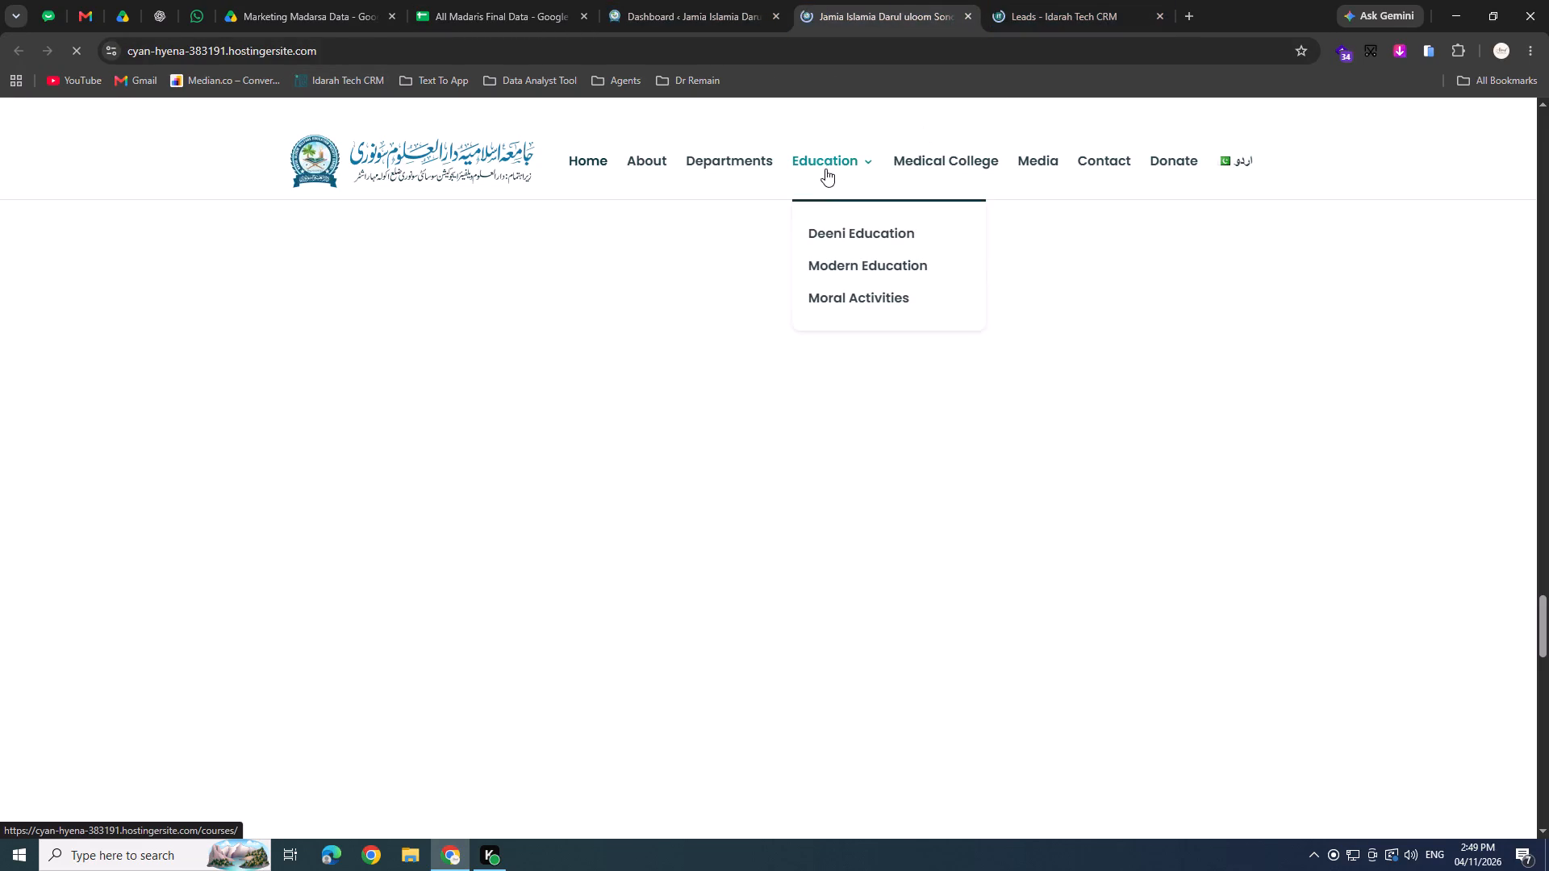
ctrl+click(829, 221)
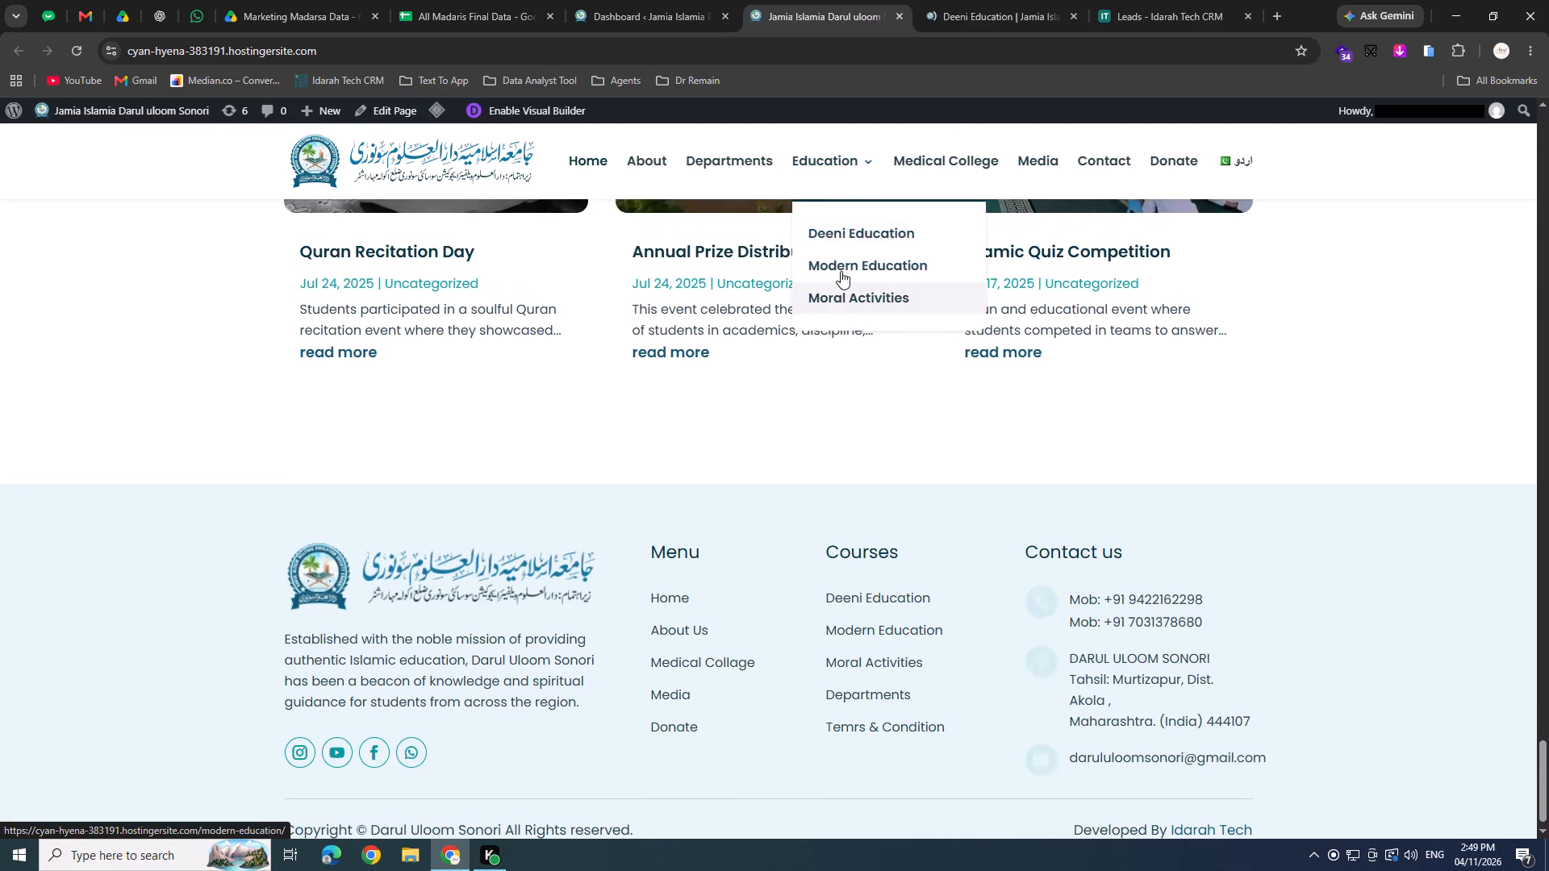
ctrl+click(841, 271)
Go to the English Deeni Education page and examine its department sections and their images.
click(1161, 0)
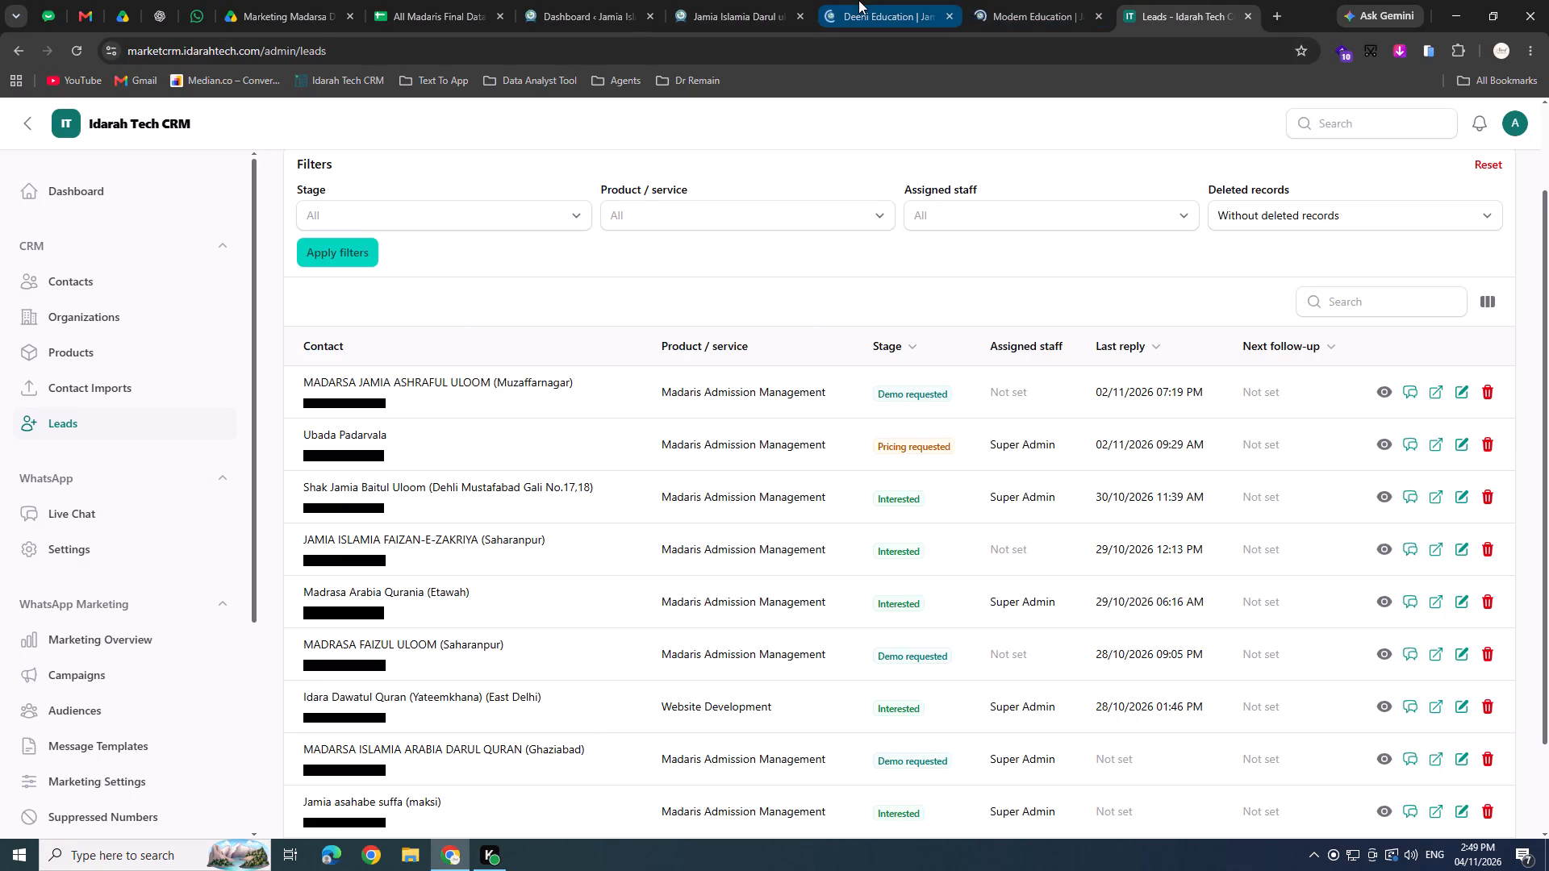
click(858, 0)
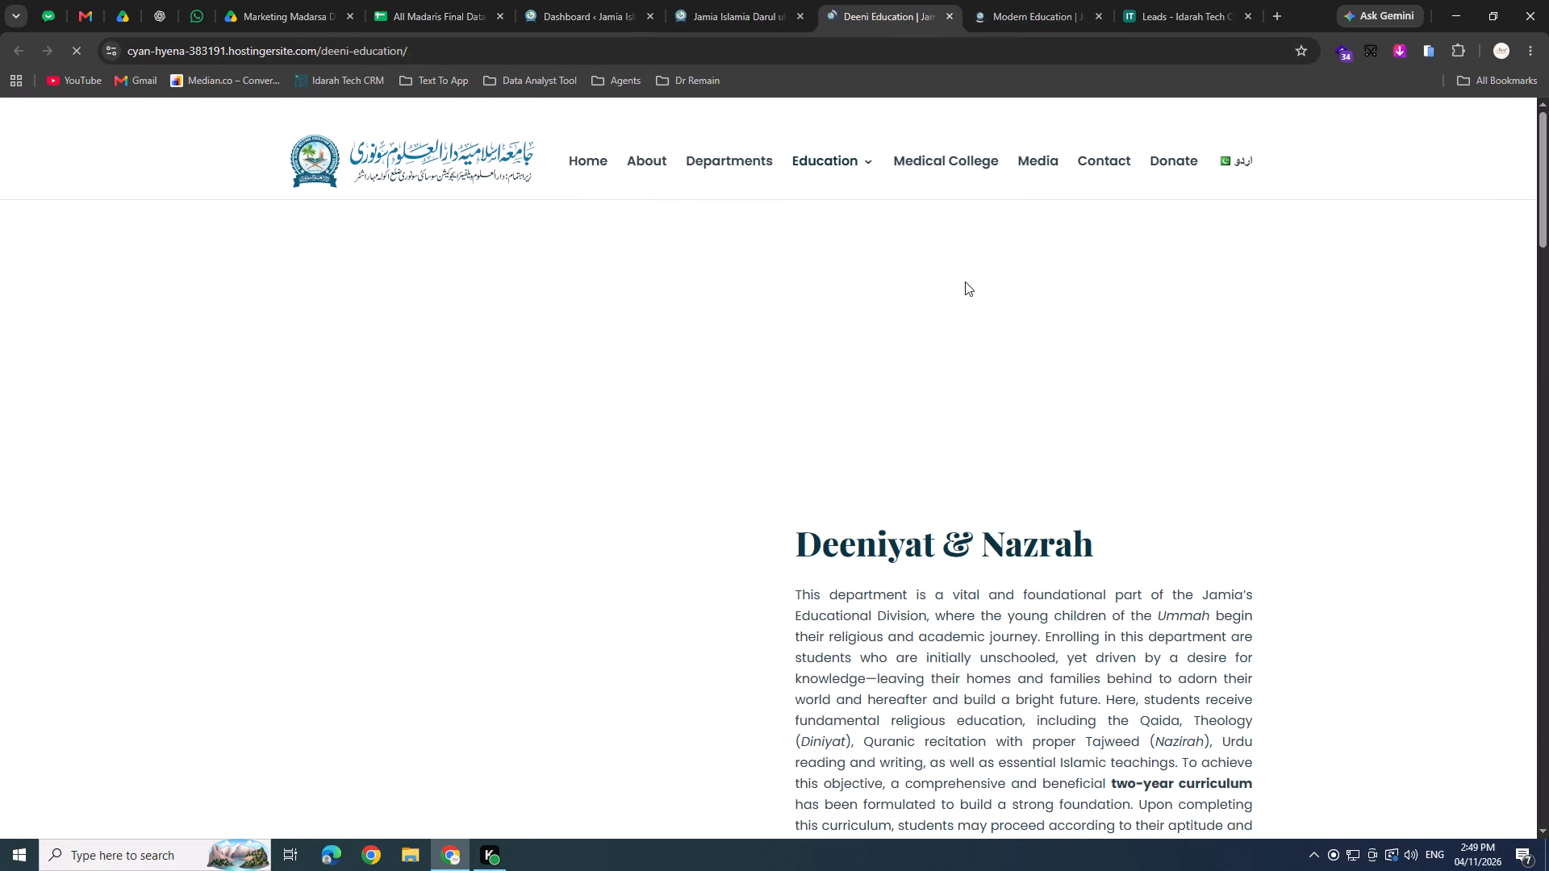
scroll(967, 281, down, 5)
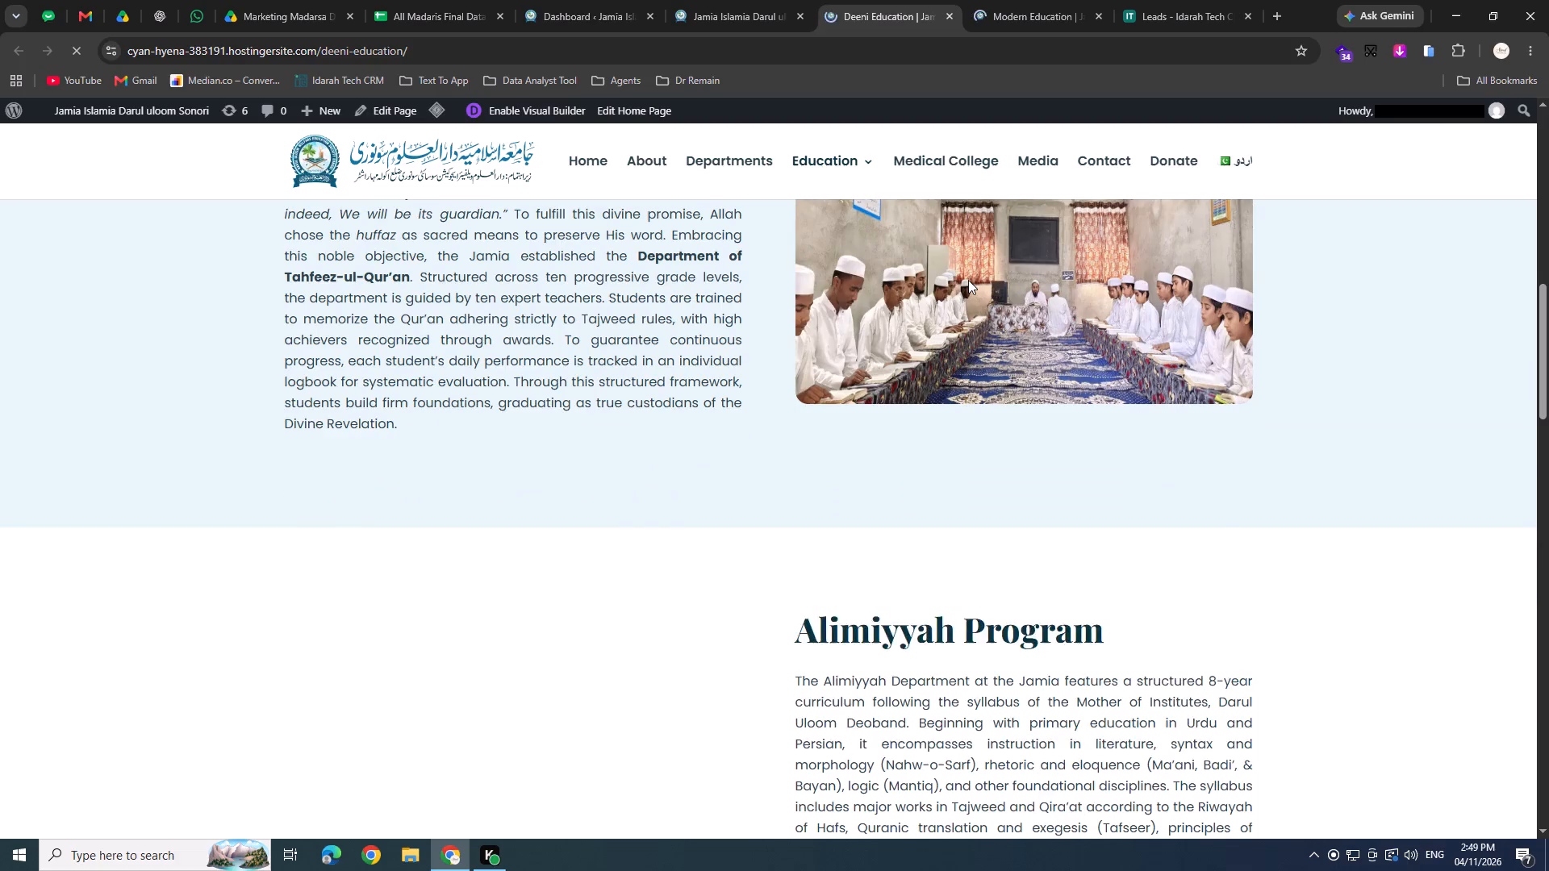
scroll(968, 280, down, 8)
scroll(968, 287, up, 4)
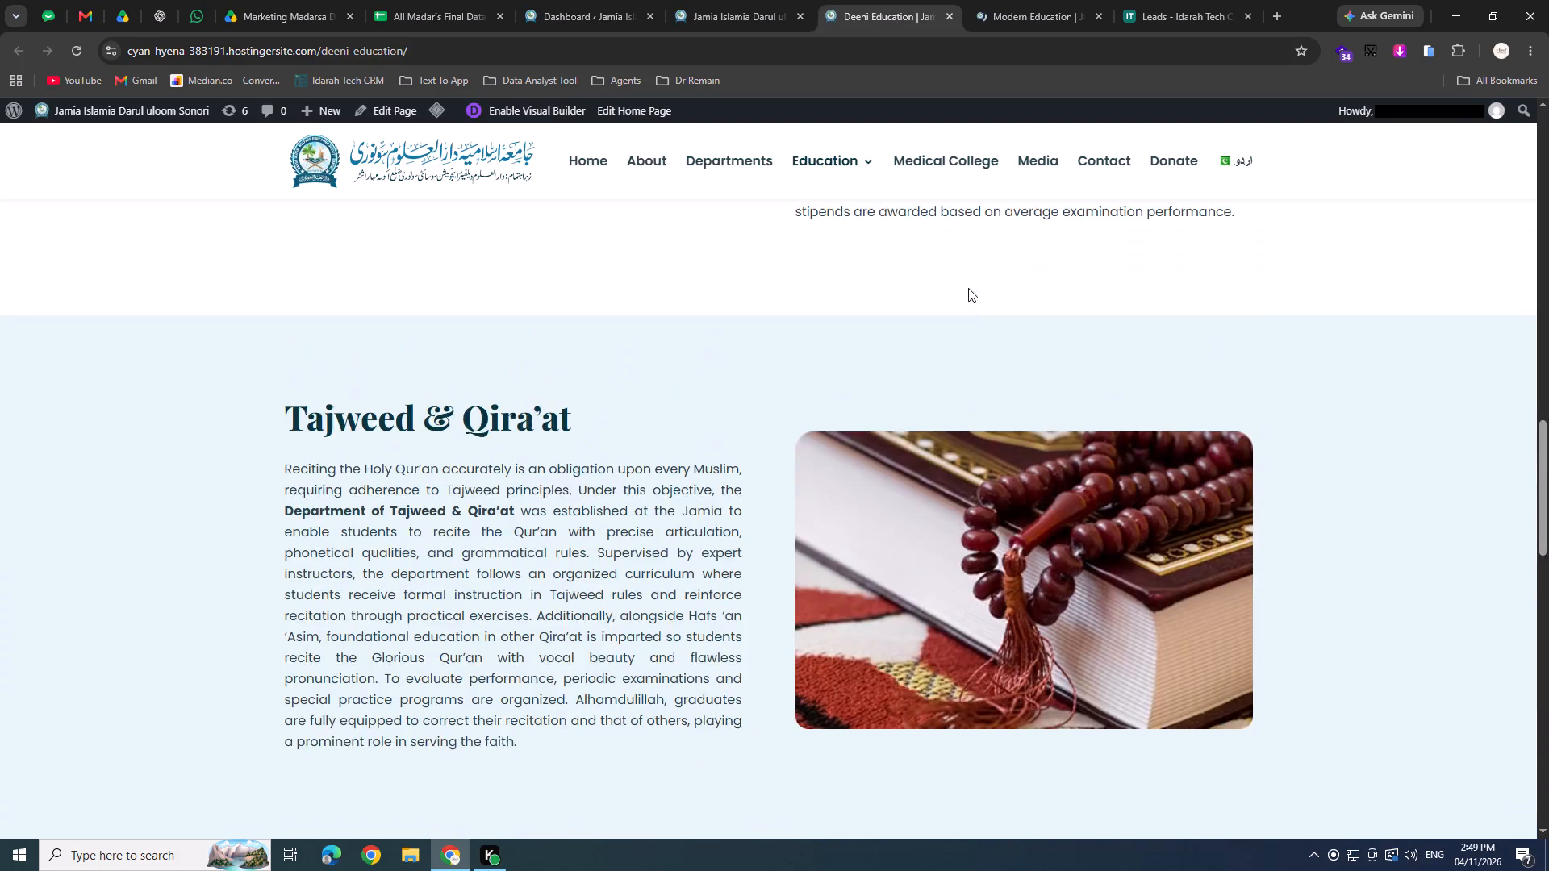
scroll(968, 294, up, 8)
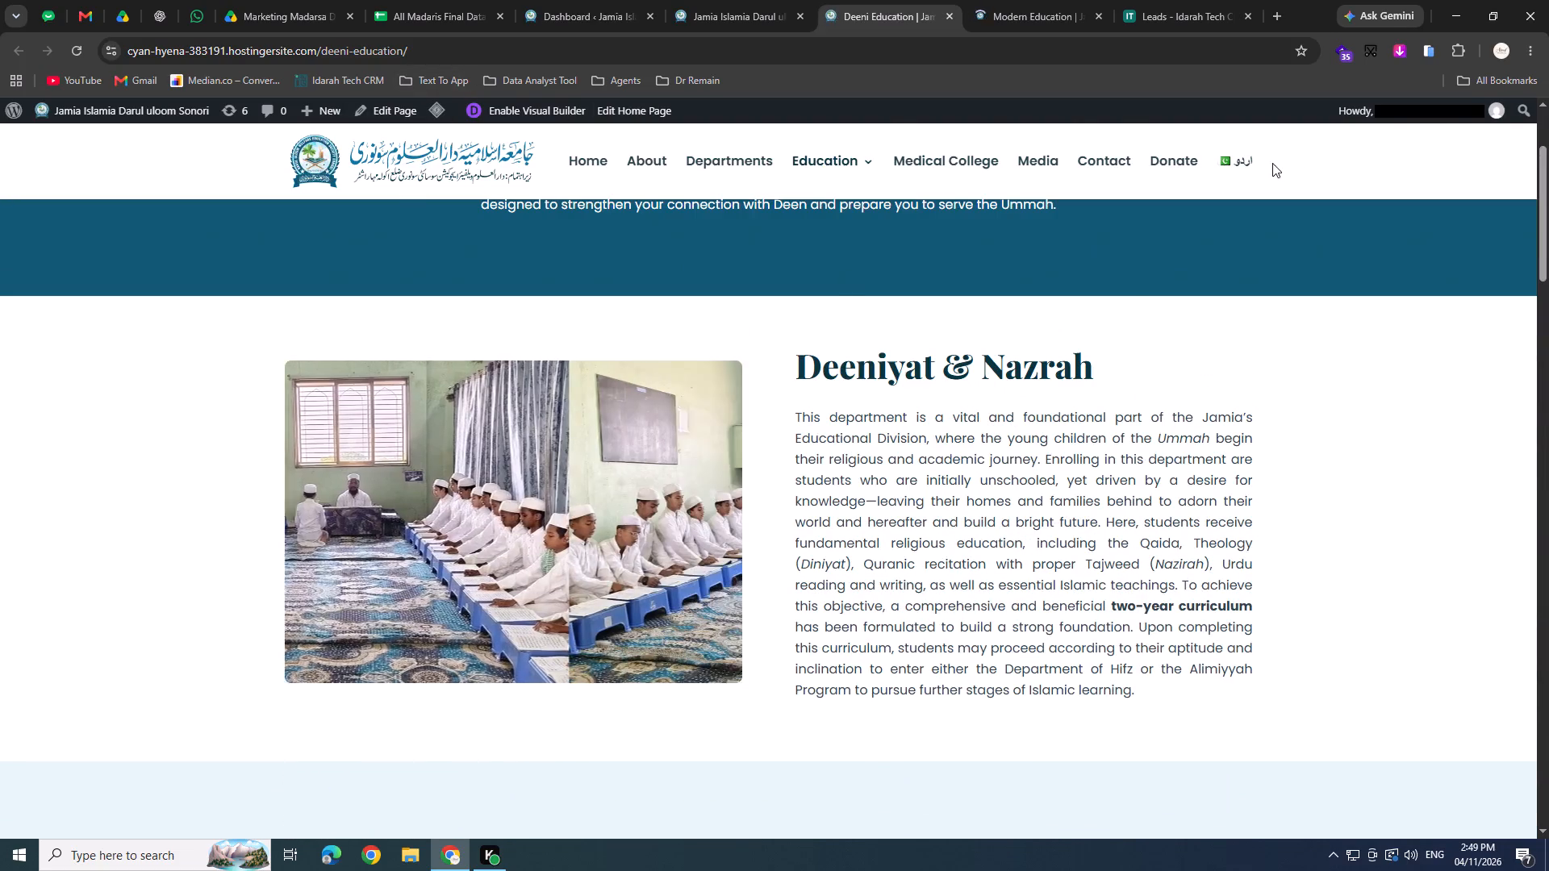
Open the Urdu version of the Deeni Education page in a new tab.
middle_click(1242, 158)
Examine the photos and heading of the Deeniyat & Nazrah section and the Hifz section's photo on the English page.
scroll(1025, 250, down, 2)
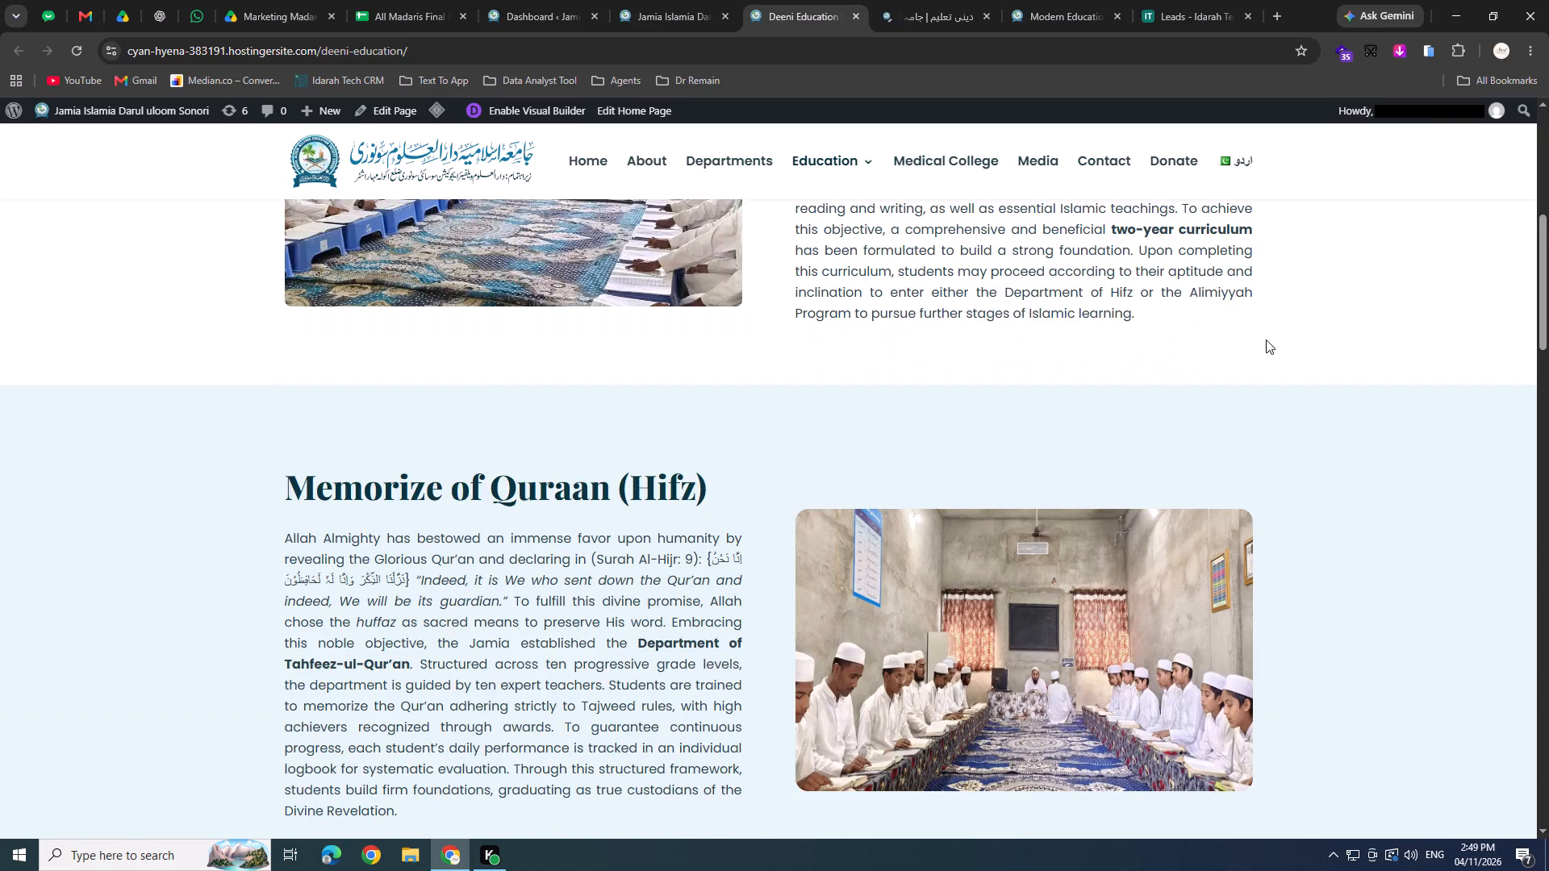
scroll(607, 345, down, 1)
drag(1100, 445, 733, 441)
scroll(721, 437, up, 5)
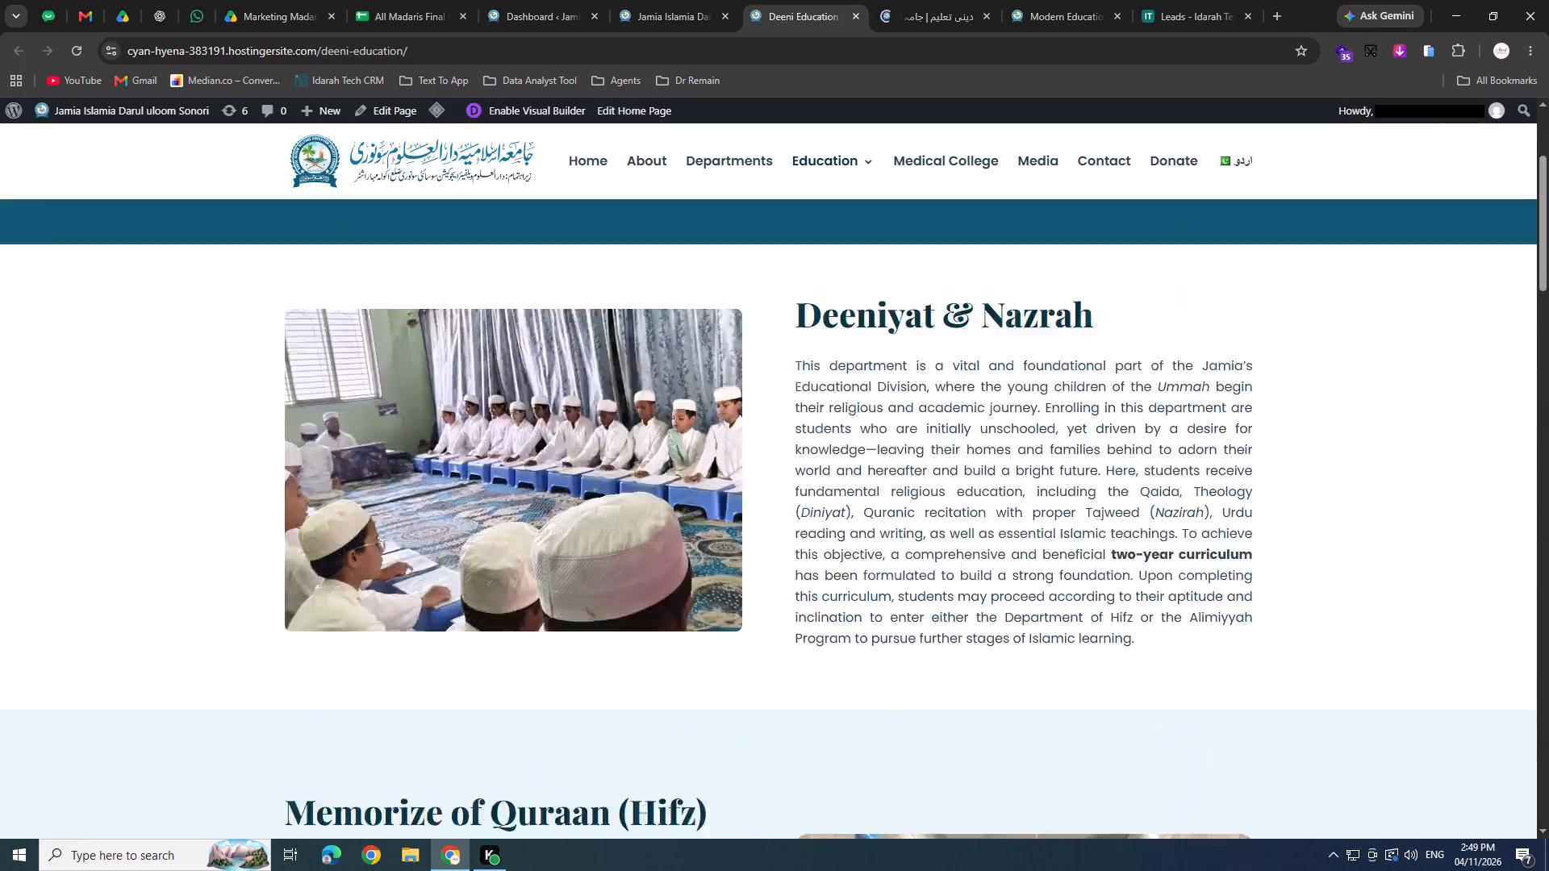
drag(474, 621, 299, 614)
drag(529, 639, 159, 588)
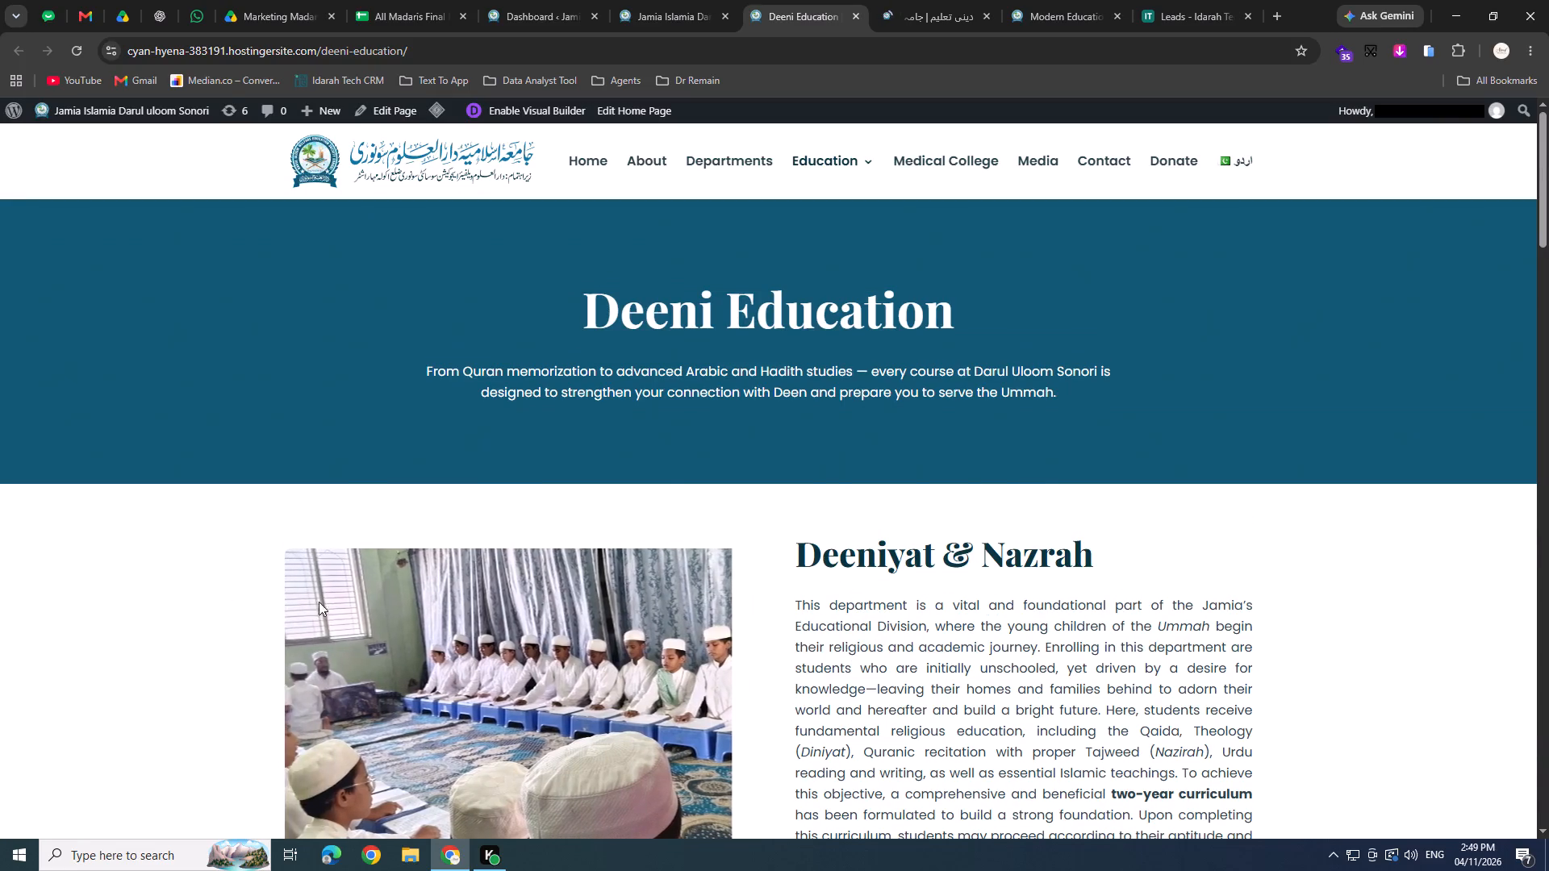
scroll(370, 611, down, 2)
drag(353, 404, 794, 394)
scroll(576, 431, up, 1)
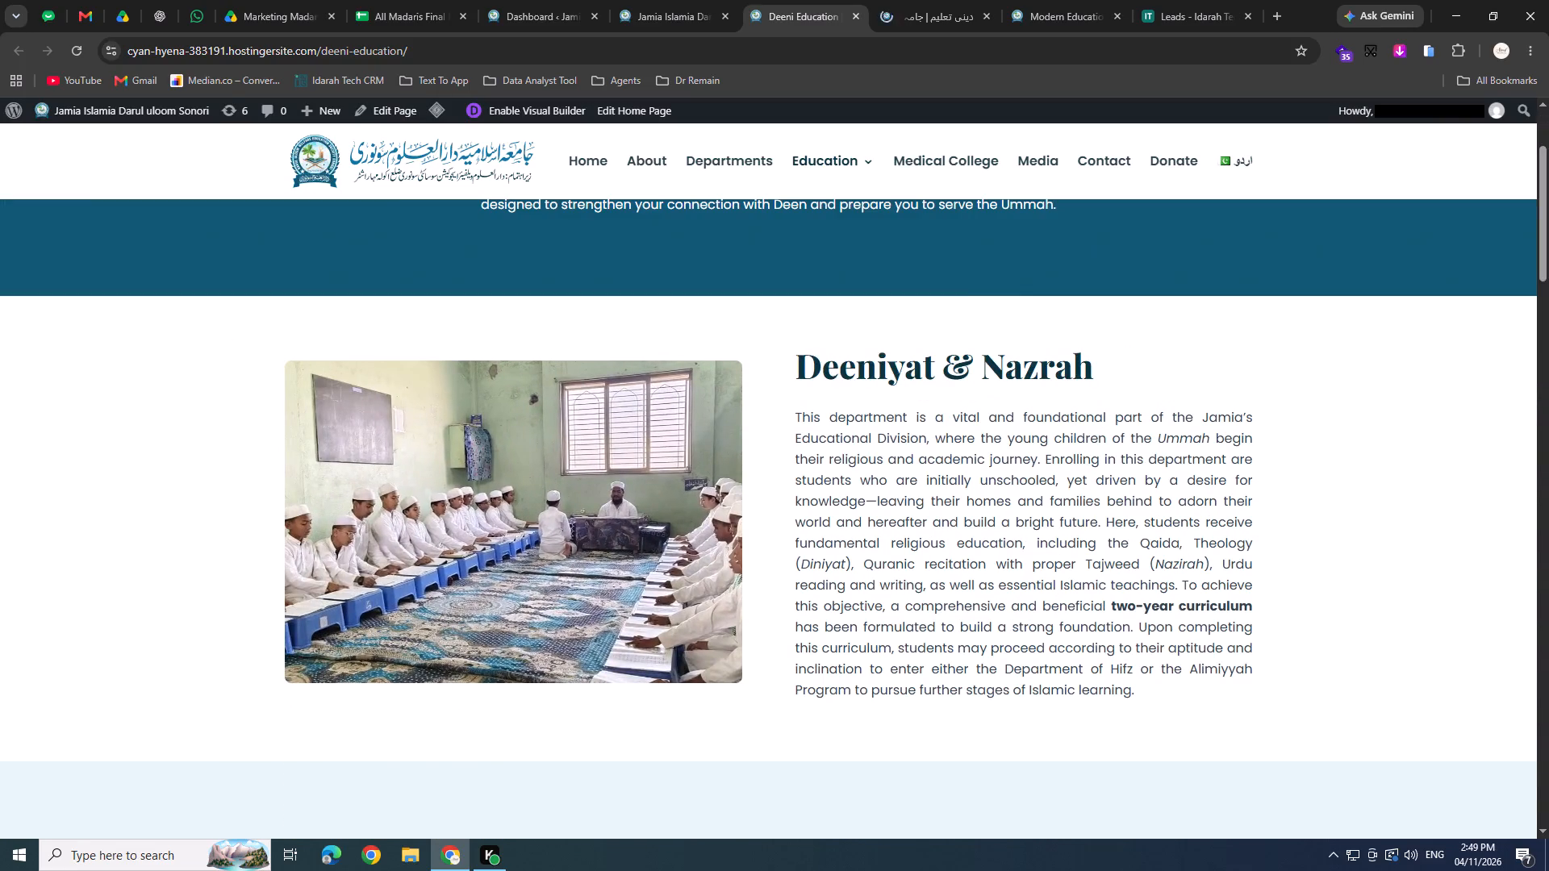
double_click(841, 369)
click(841, 369)
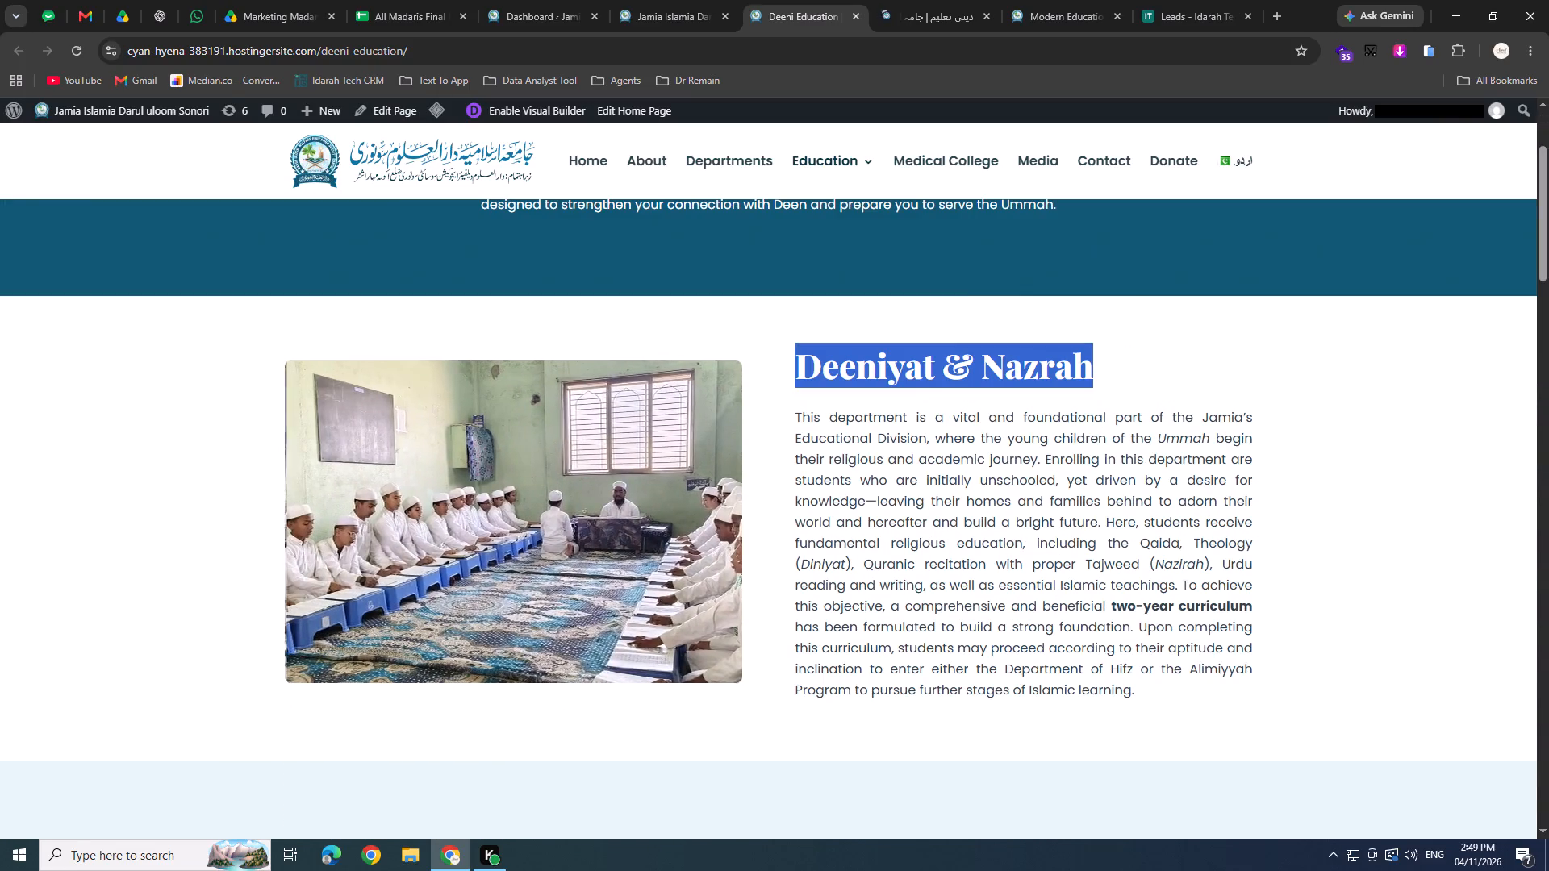
click(1112, 363)
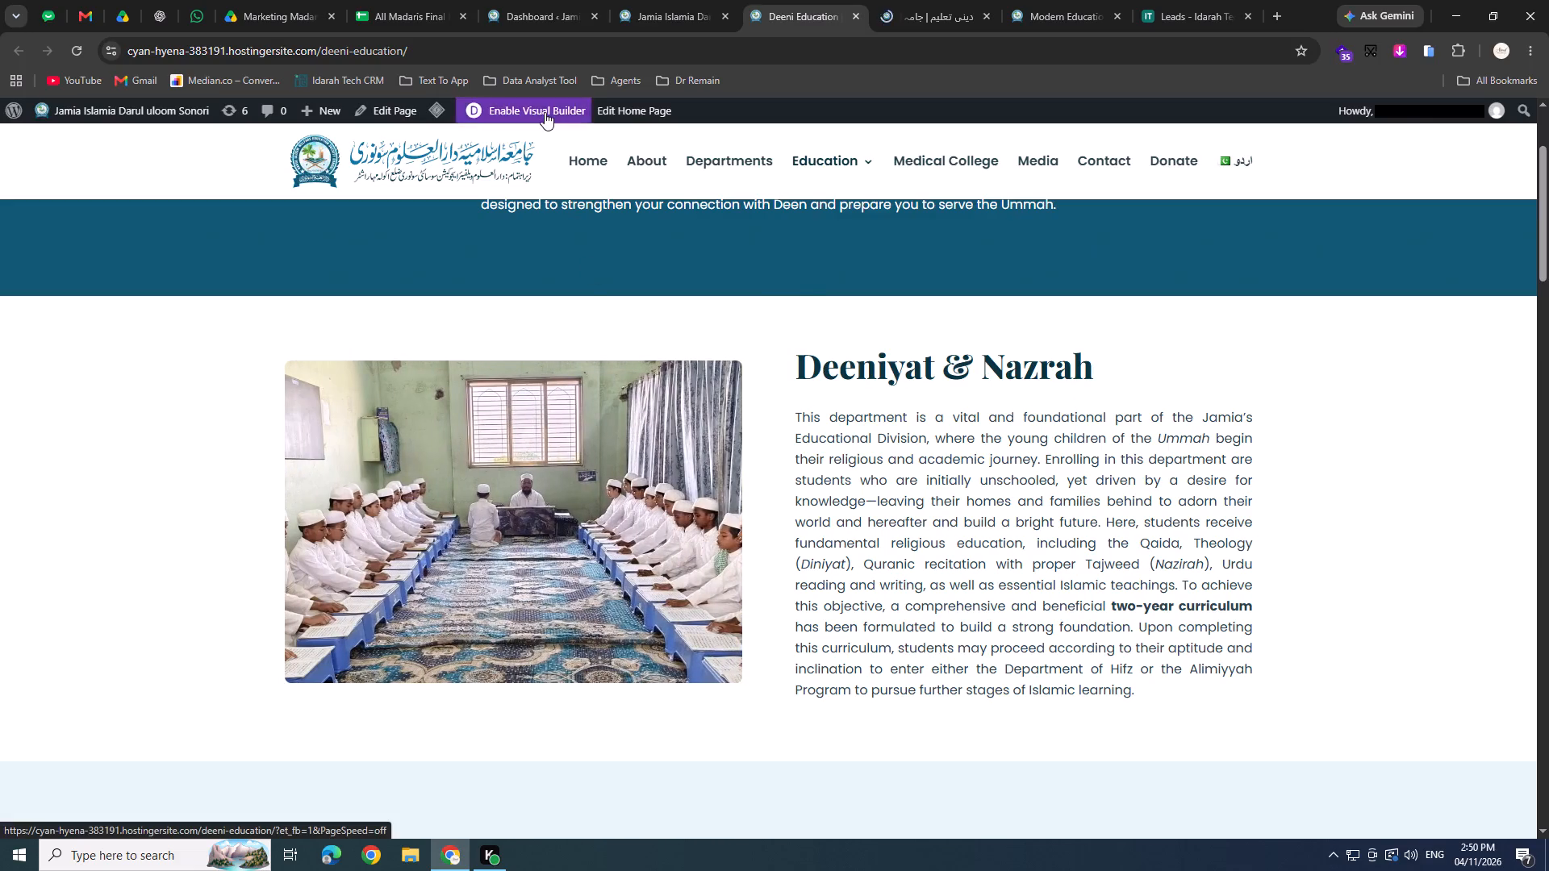
Enable the Visual Builder for the English Deeni Education page.
click(545, 112)
Examine the department sections and their photos on the Urdu Deeni Education page for comparison with the English version.
click(983, 0)
scroll(792, 461, down, 1)
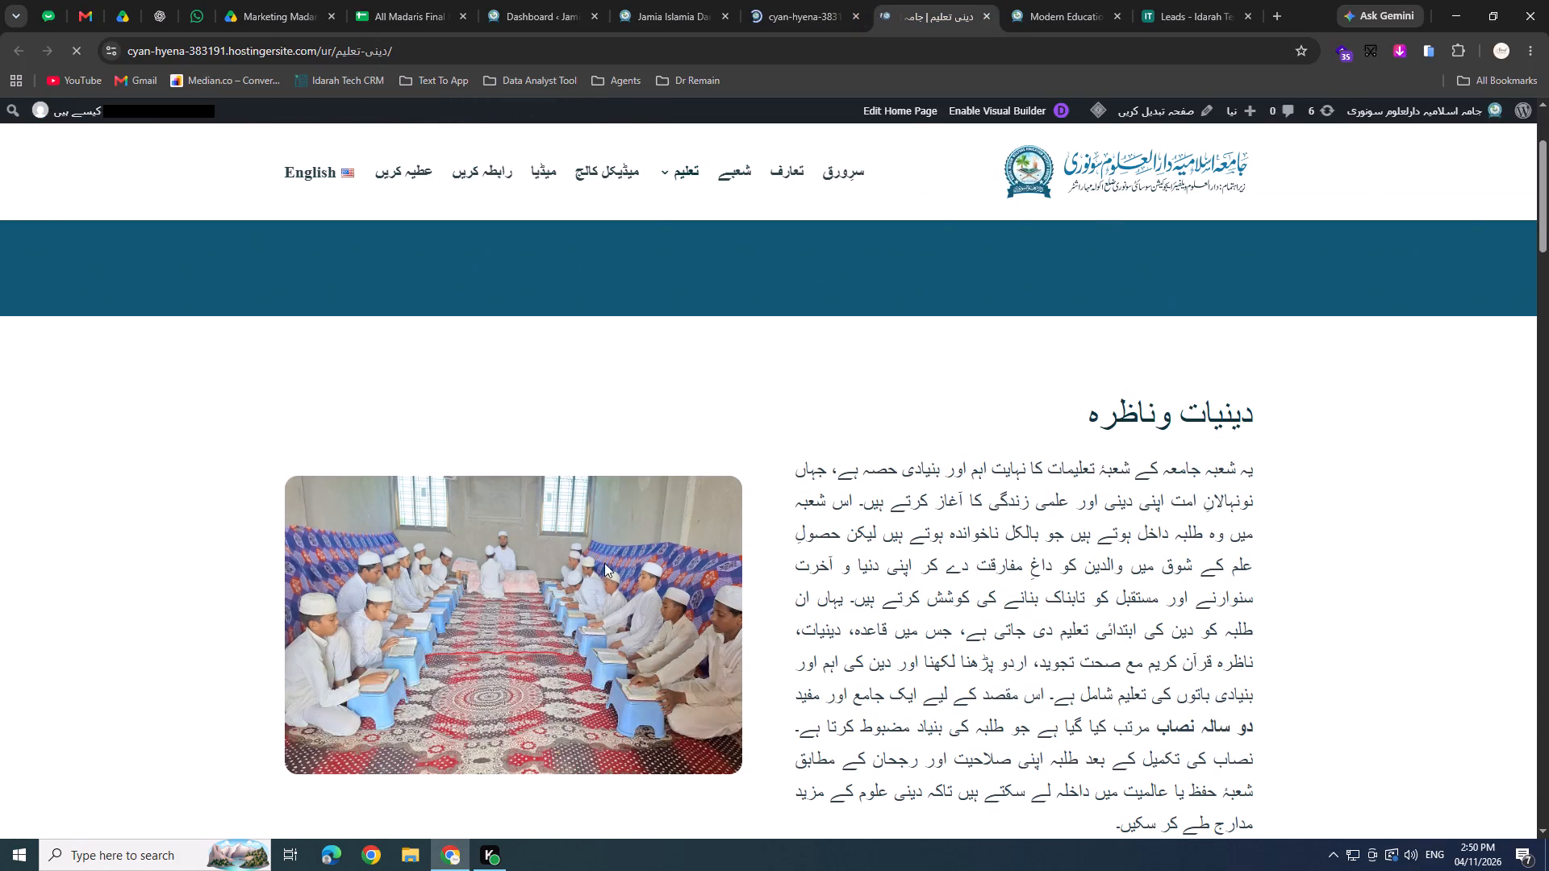
drag(604, 563, 374, 537)
scroll(426, 532, down, 5)
scroll(456, 531, up, 1)
scroll(459, 531, down, 3)
scroll(612, 515, down, 7)
scroll(658, 452, up, 4)
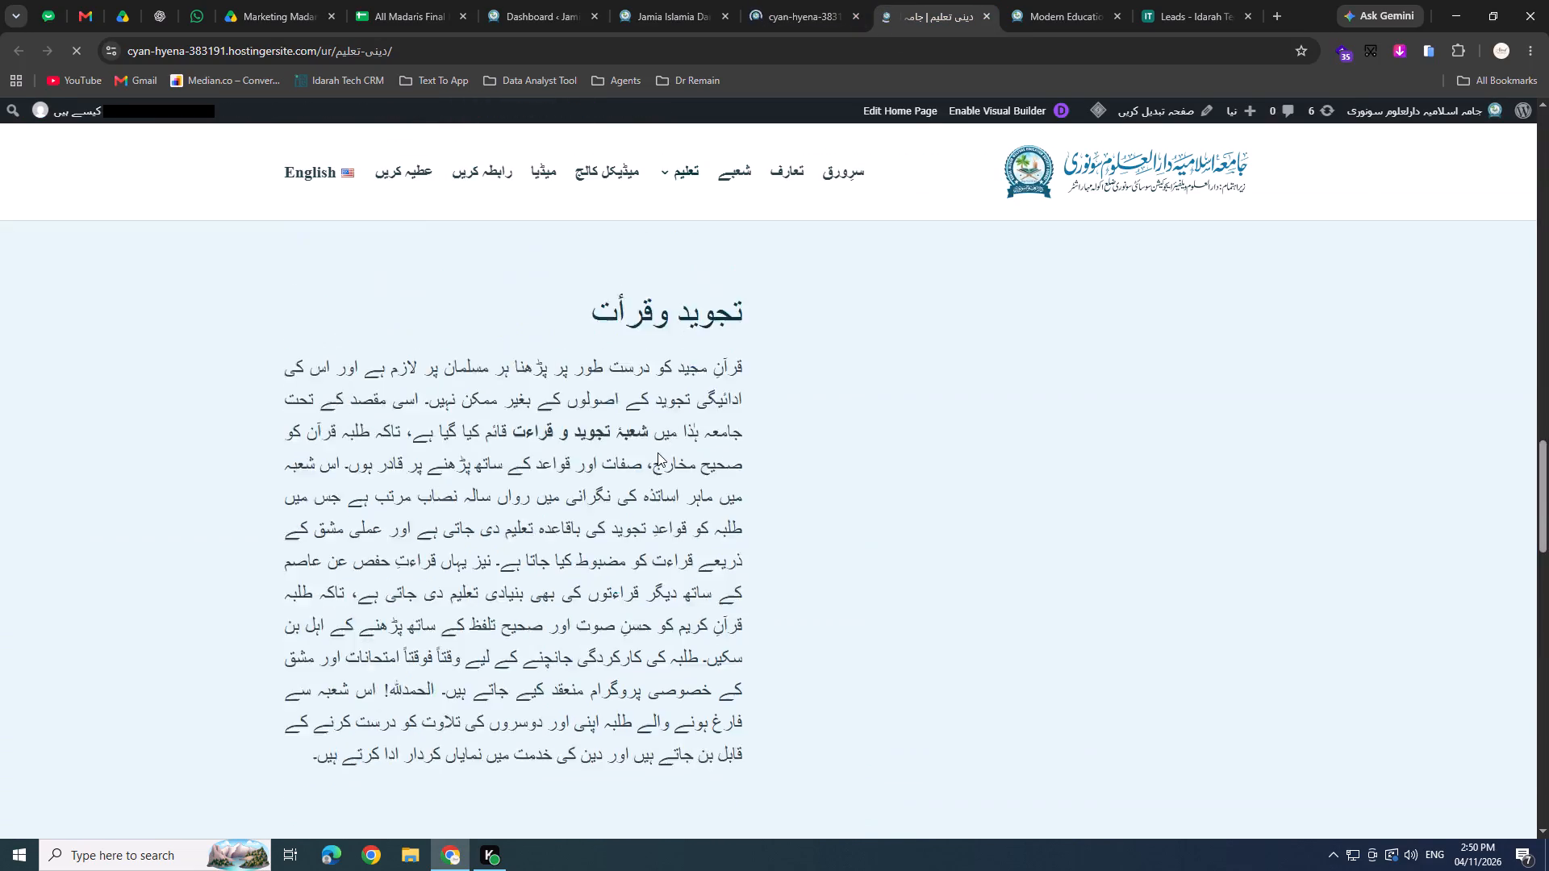
scroll(650, 472, down, 1)
scroll(776, 384, up, 2)
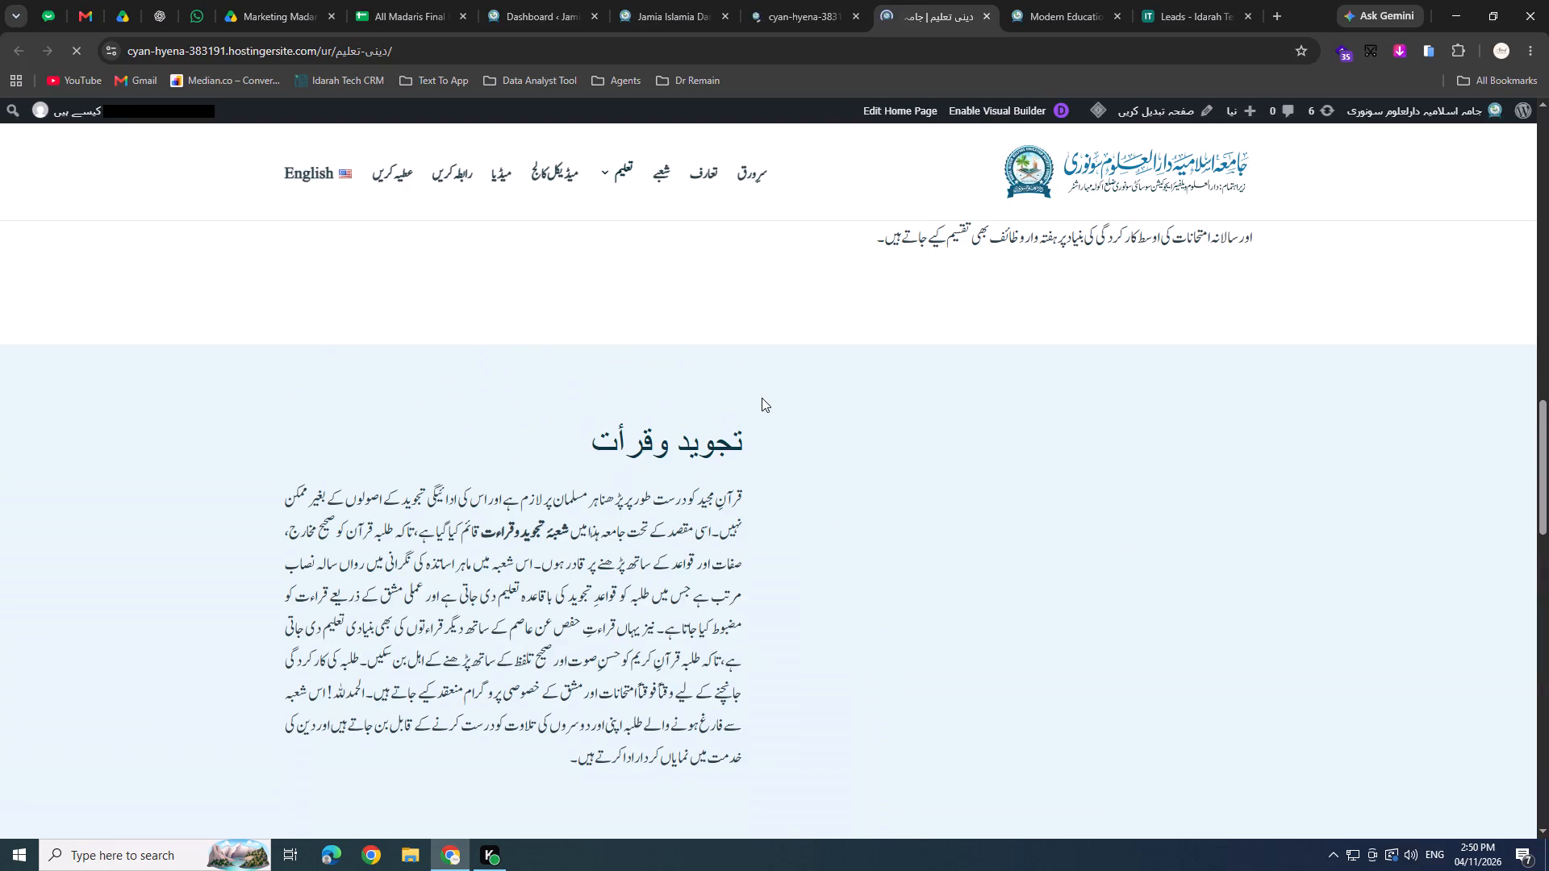
click(788, 5)
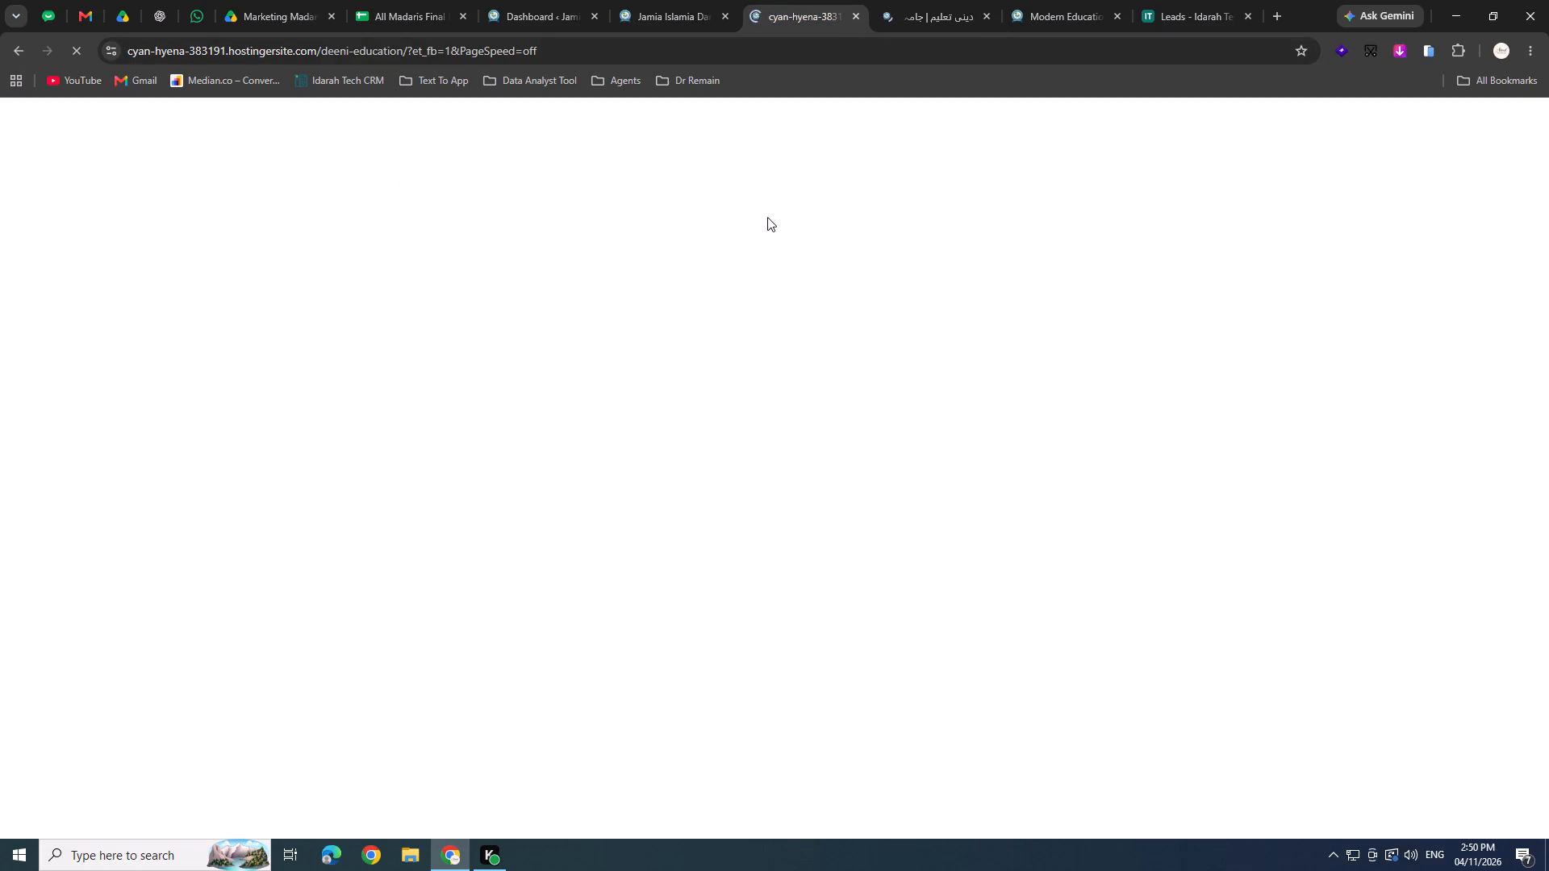
click(916, 0)
scroll(787, 376, up, 1)
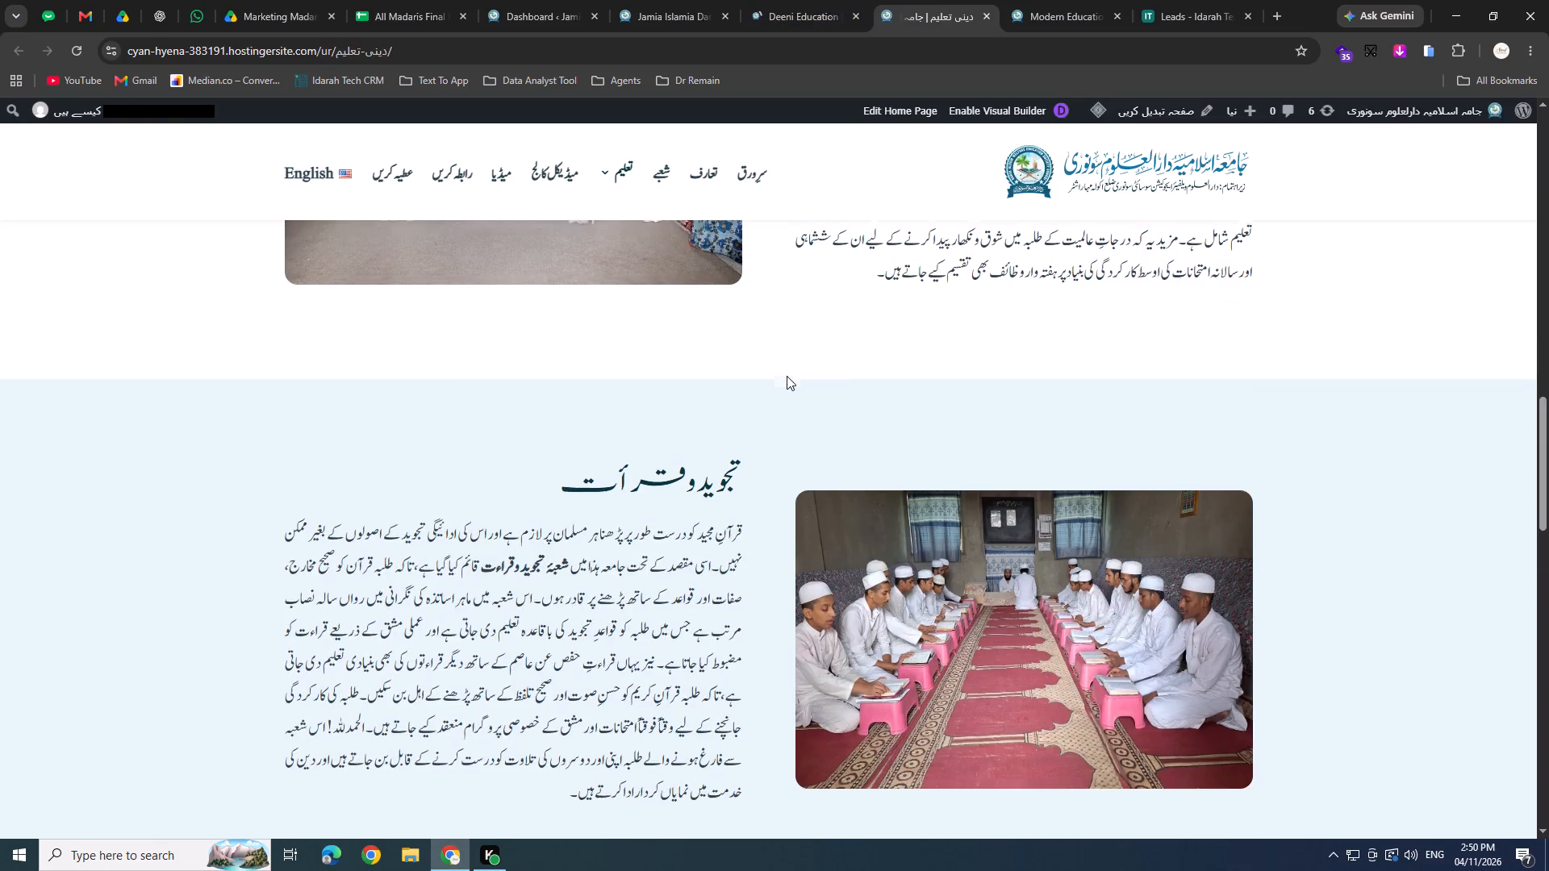
scroll(755, 399, up, 4)
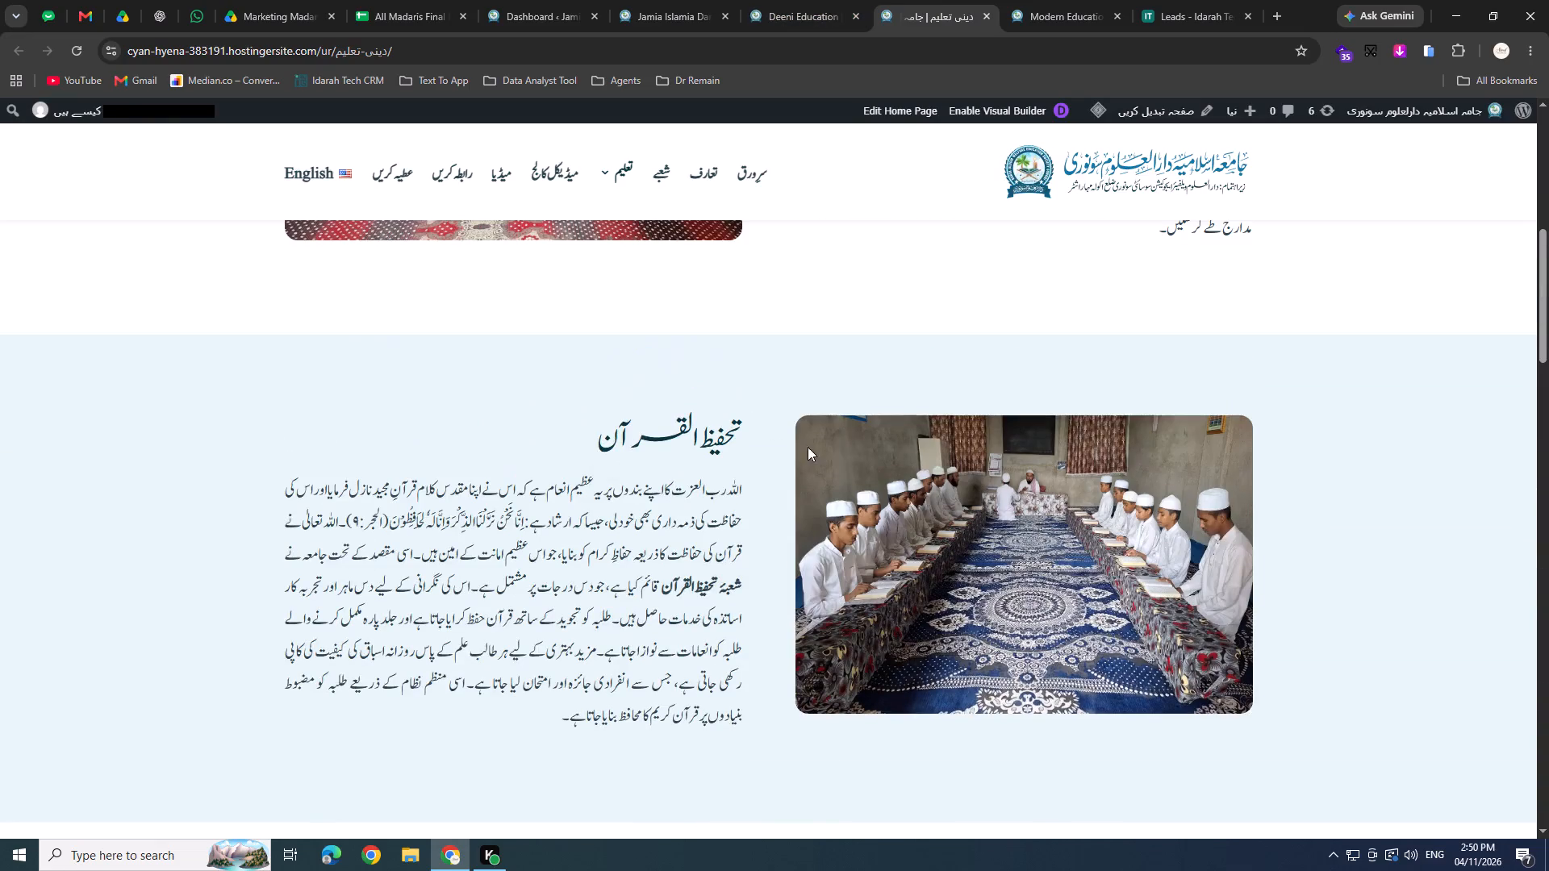
scroll(834, 469, up, 3)
scroll(834, 468, down, 6)
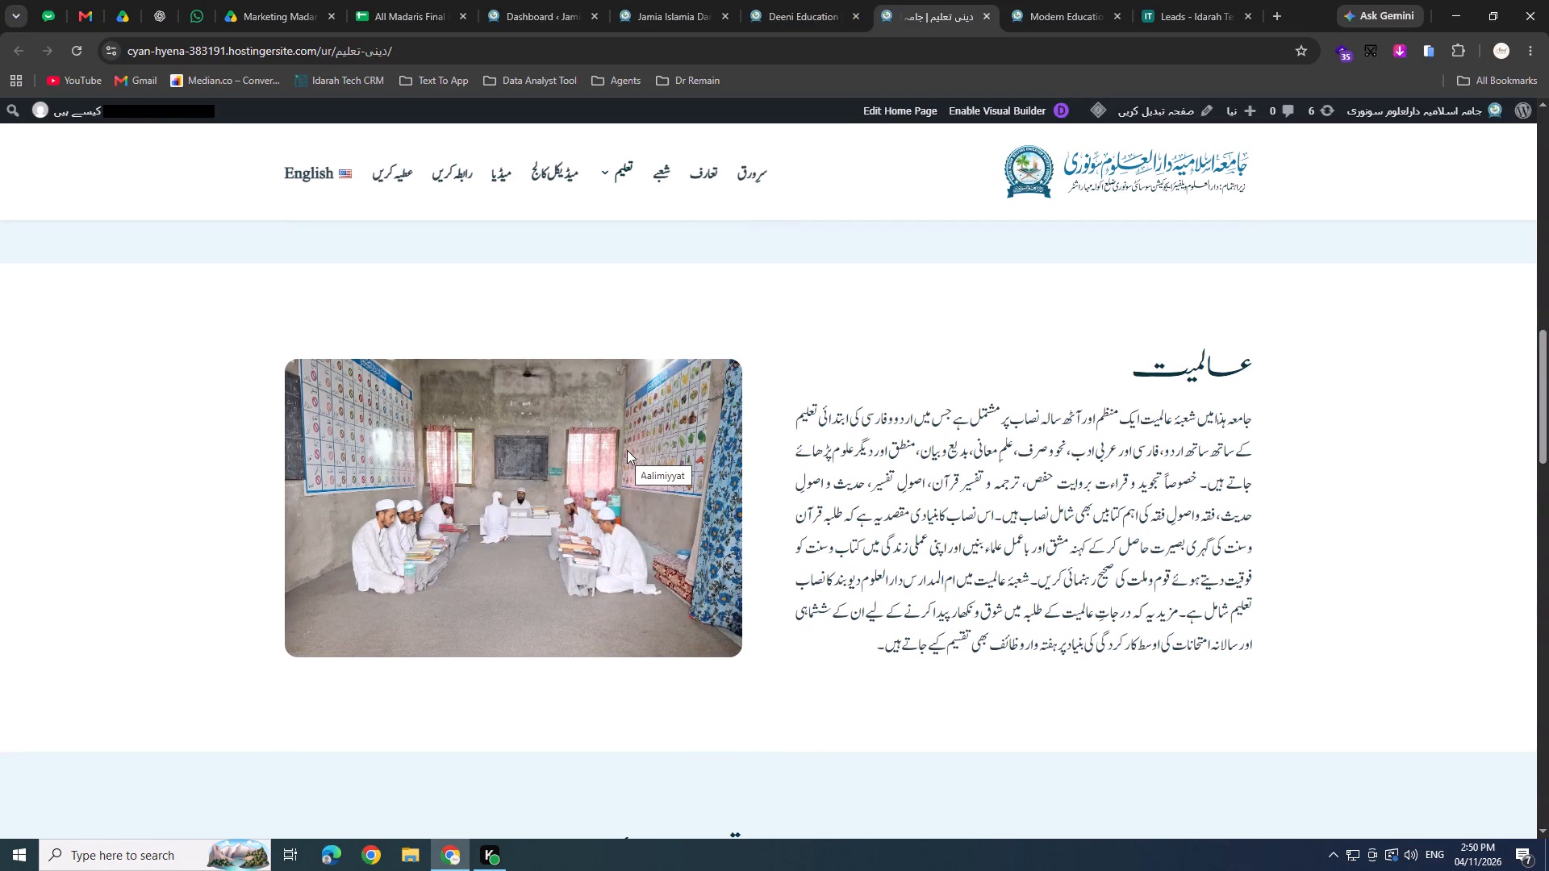
scroll(696, 446, up, 3)
scroll(1035, 584, up, 3)
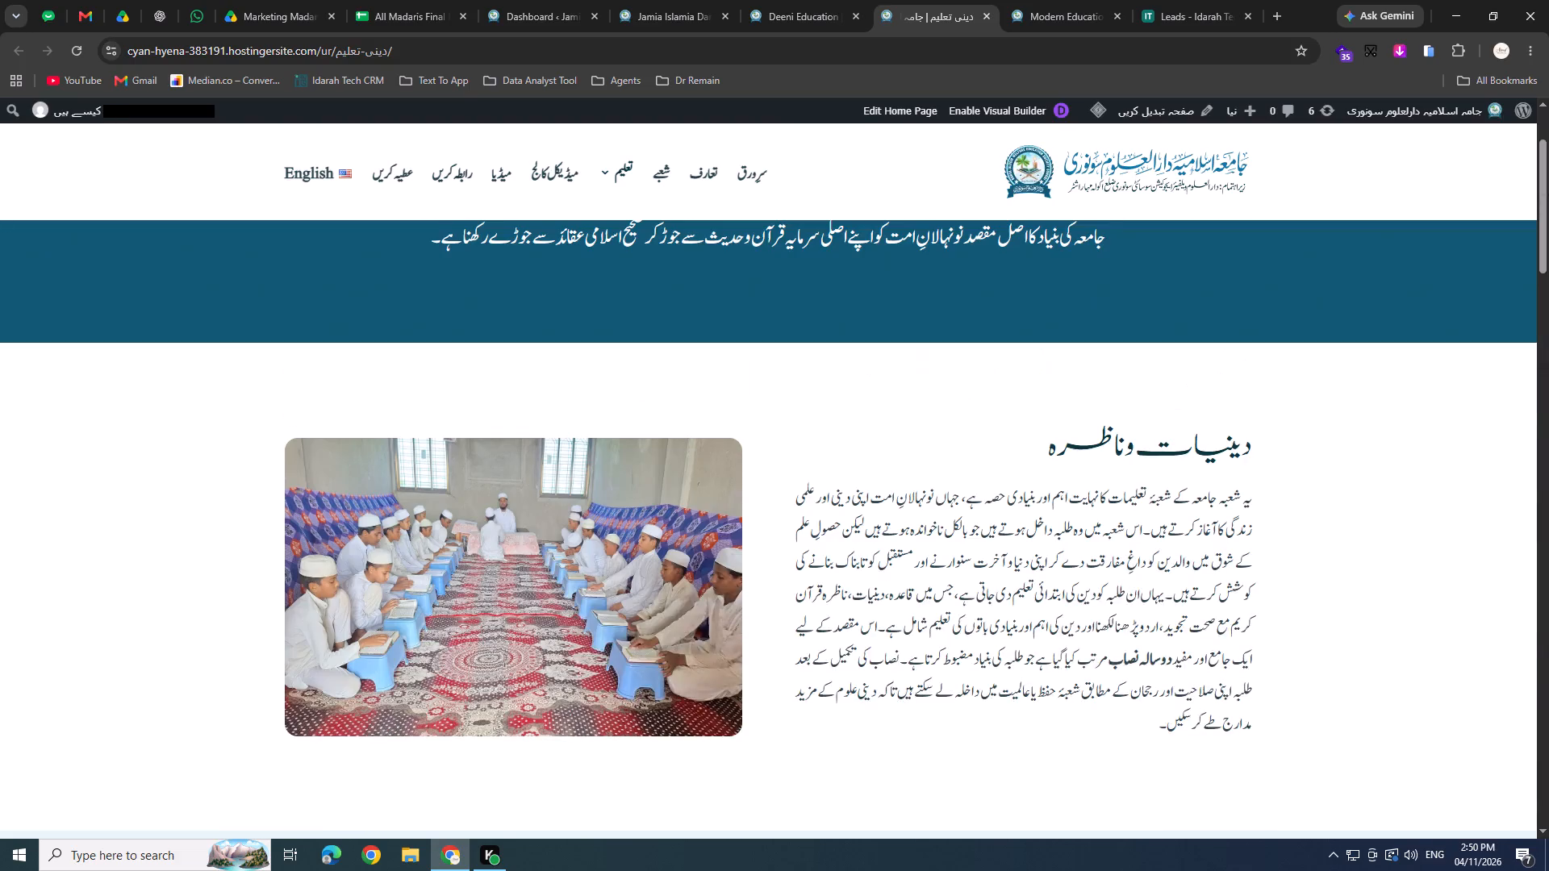
click(631, 614)
Enable the Visual Builder for the Urdu Deeni Education page.
click(1027, 118)
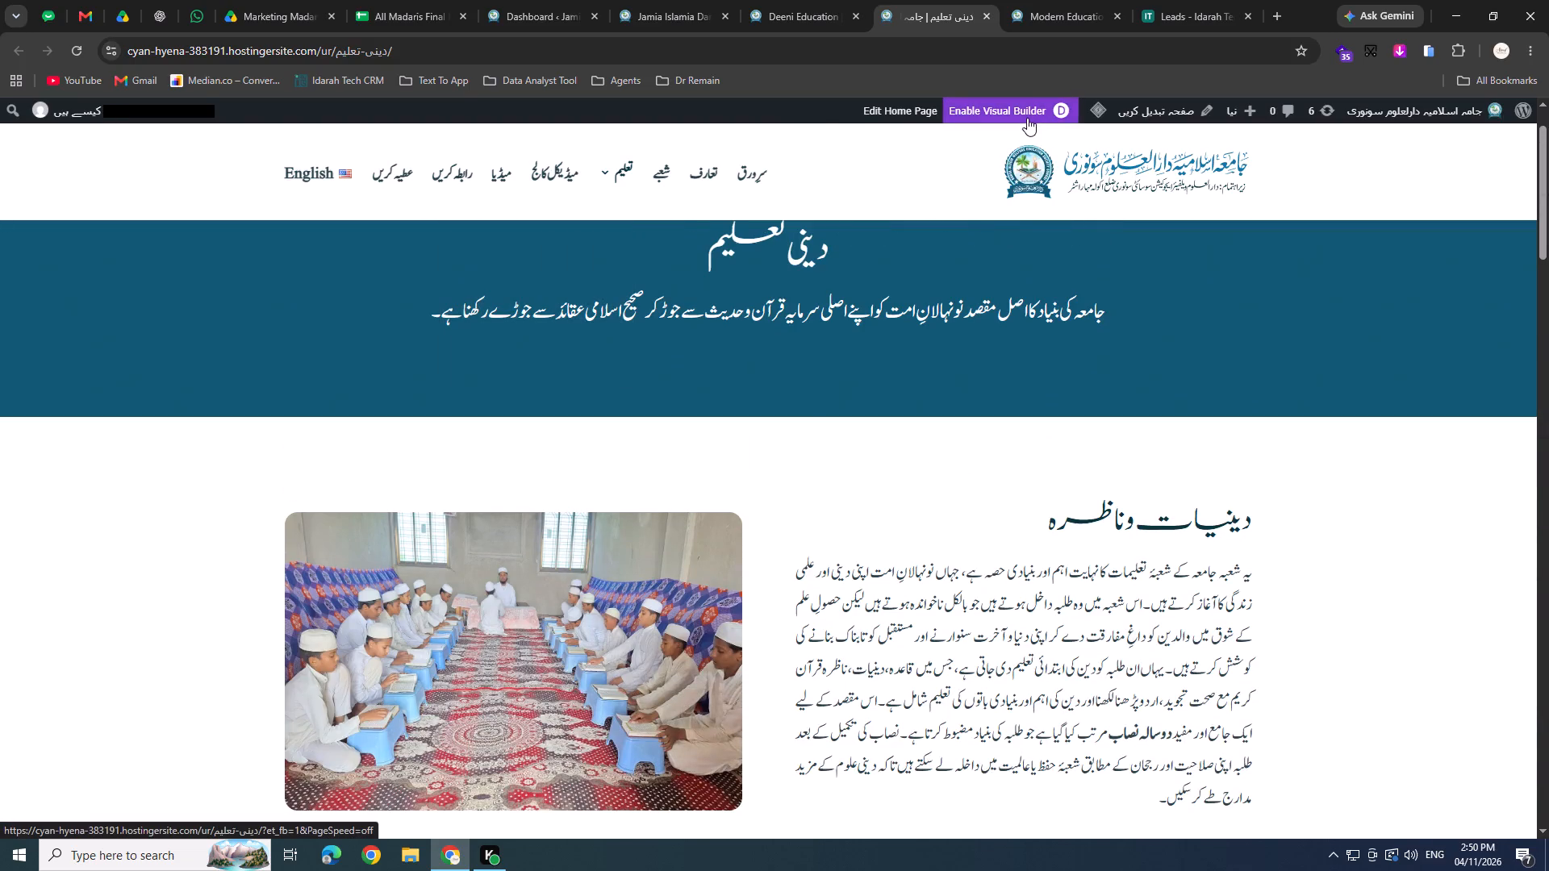
click(802, 2)
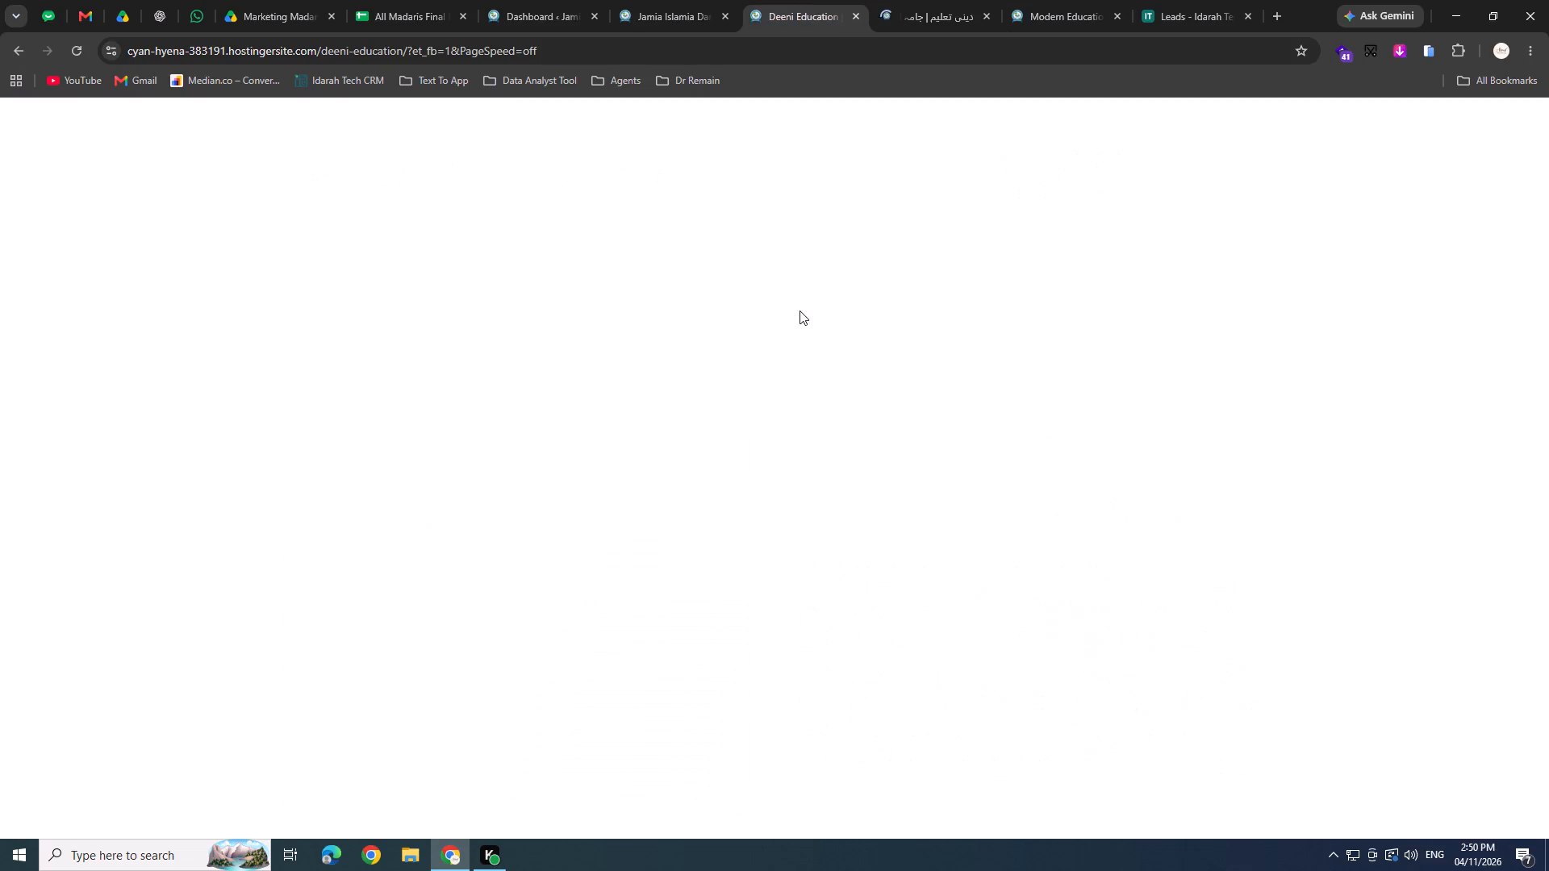
click(932, 0)
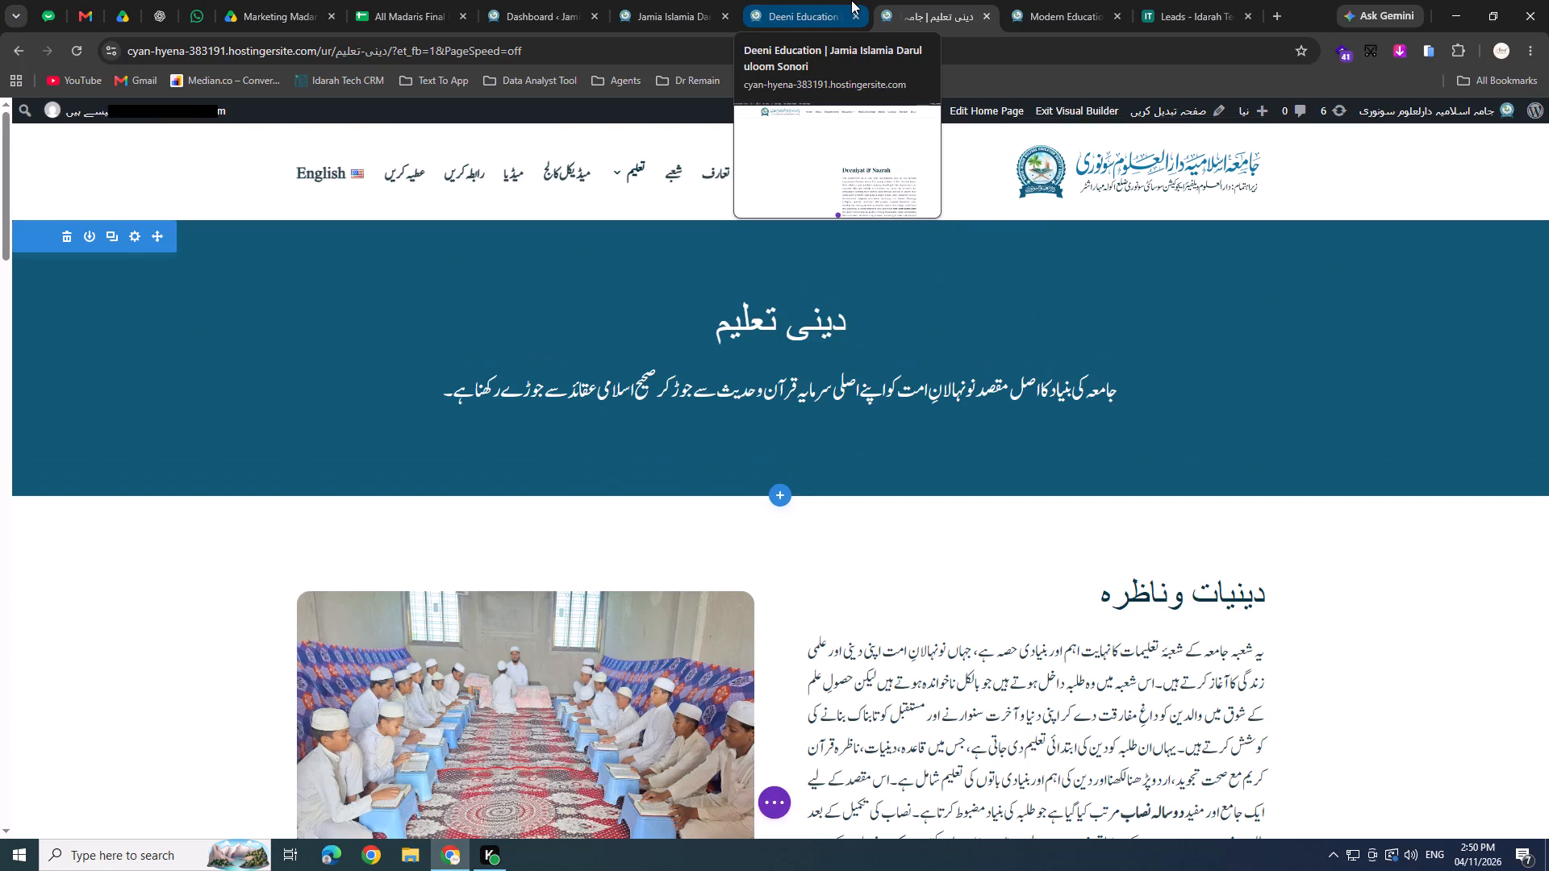
Copy the image carousel module from the English Deeniyat & Nazrah section and paste it below the photo in the Urdu دینیات وناظرہ section.
scroll(1028, 600, down, 2)
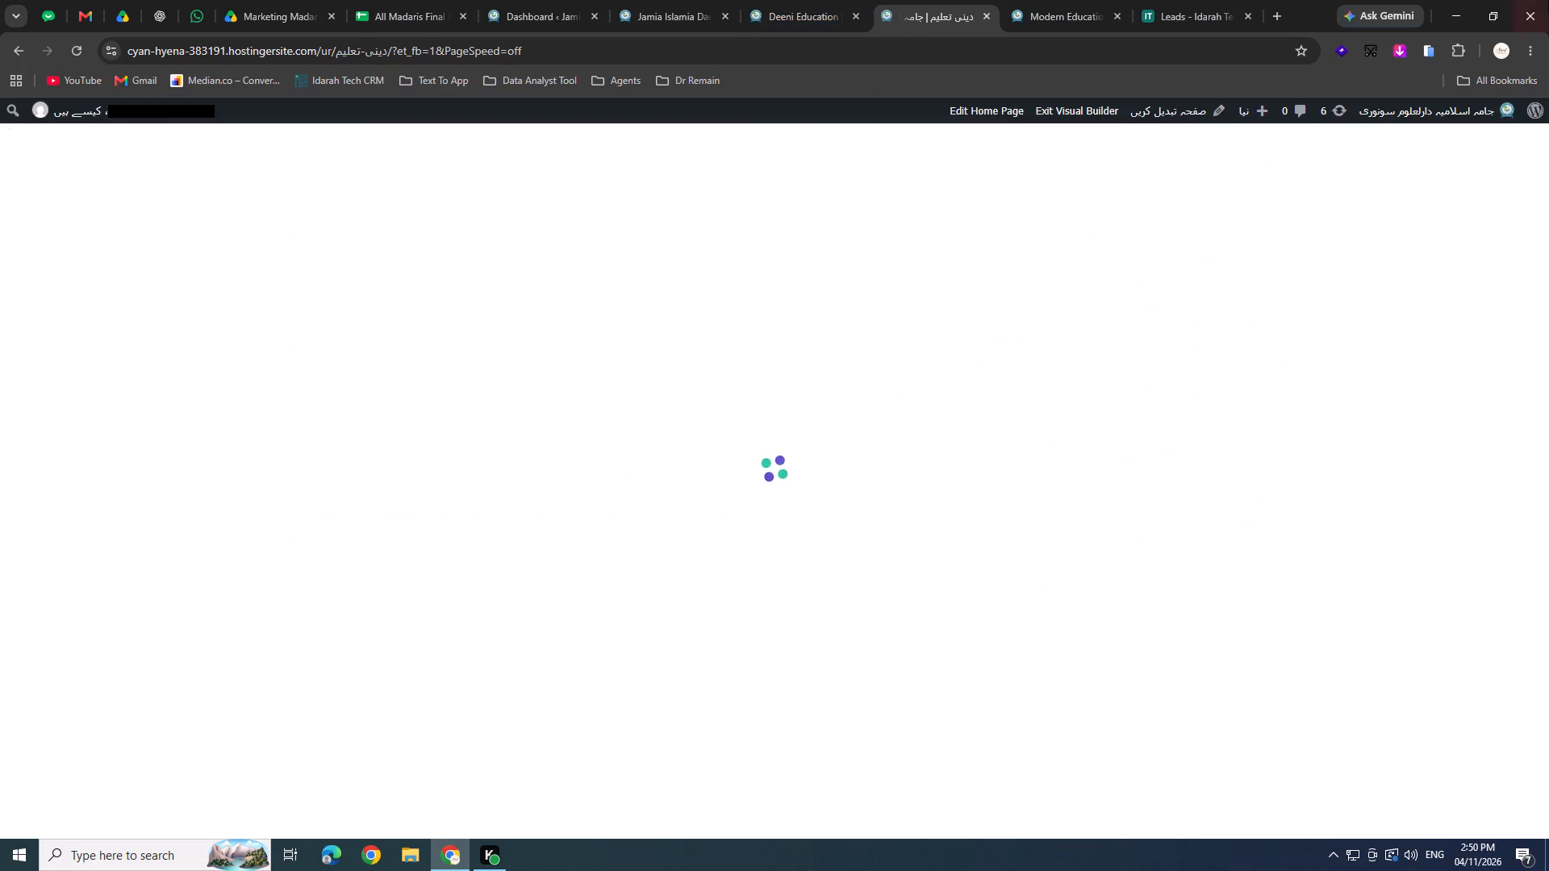
scroll(833, 423, down, 2)
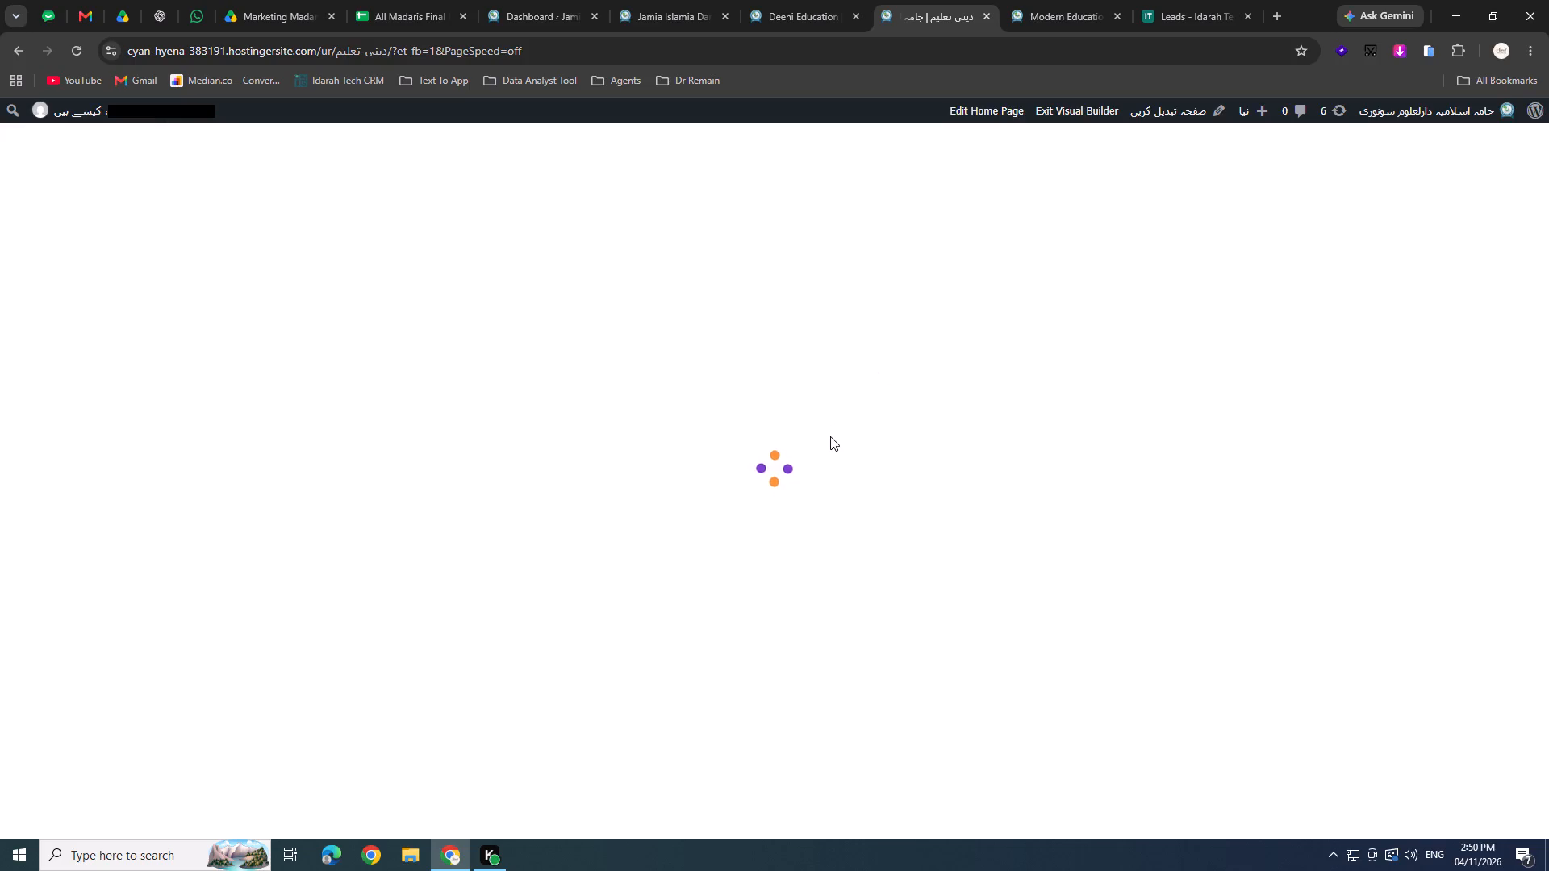
scroll(833, 395, down, 1)
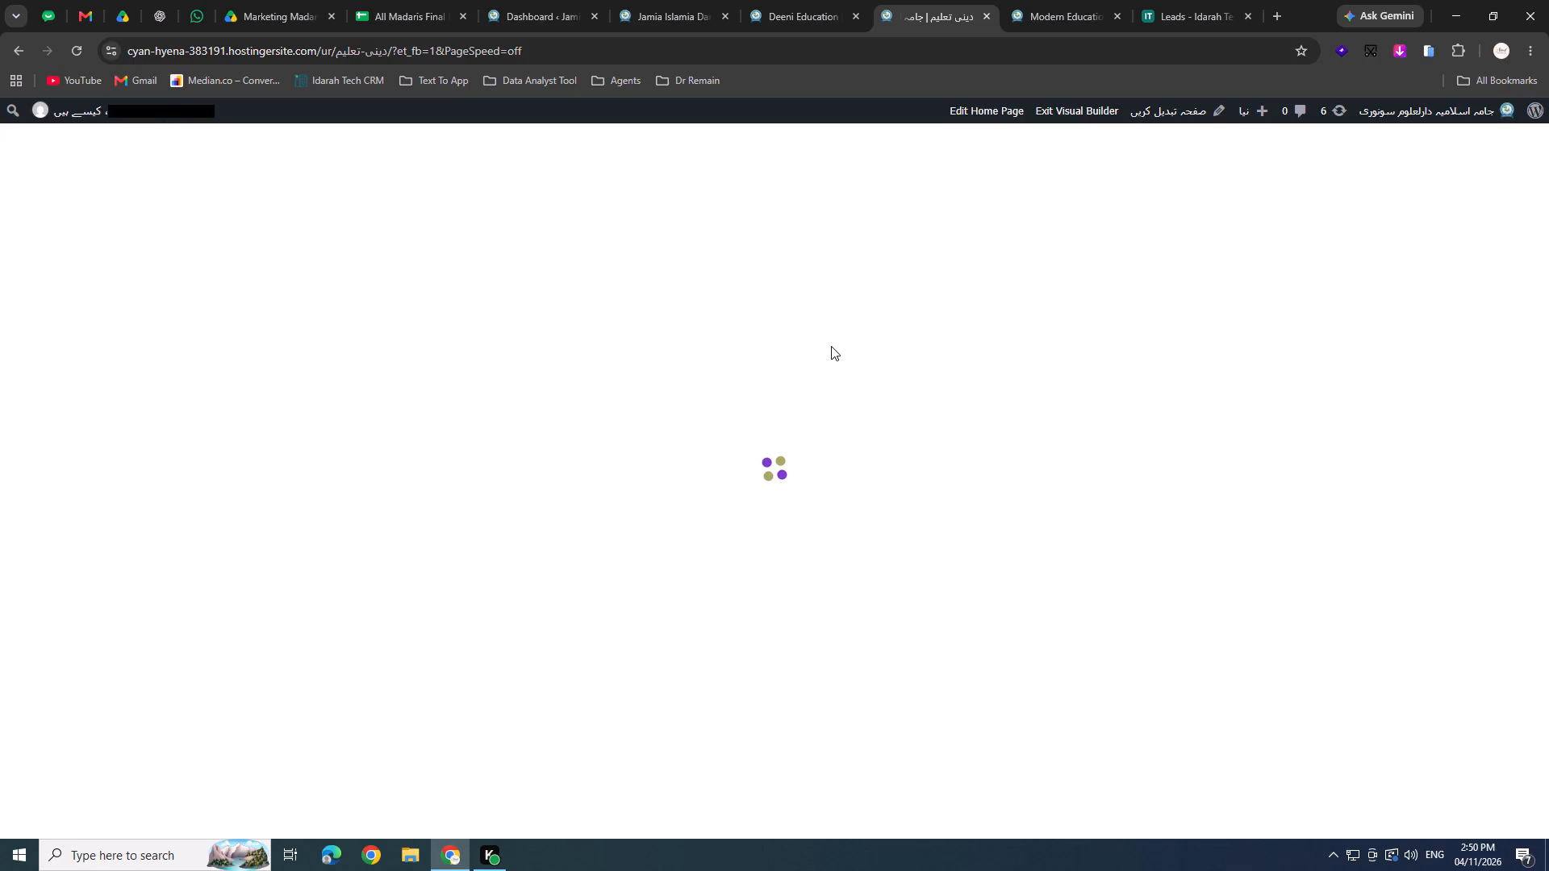
scroll(795, 409, down, 4)
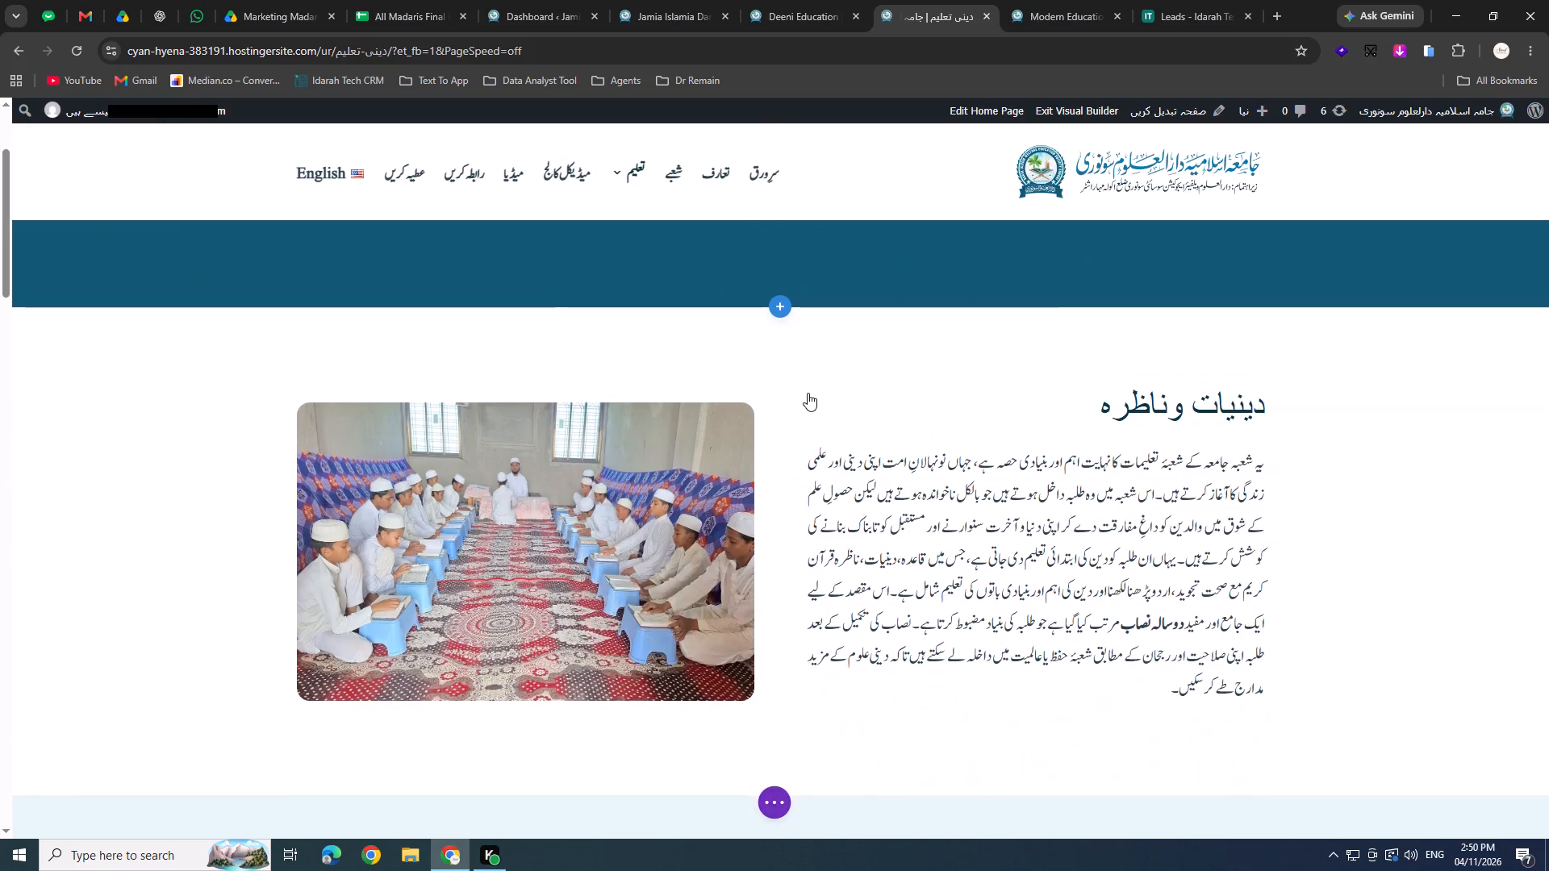
scroll(808, 393, up, 1)
scroll(808, 393, down, 1)
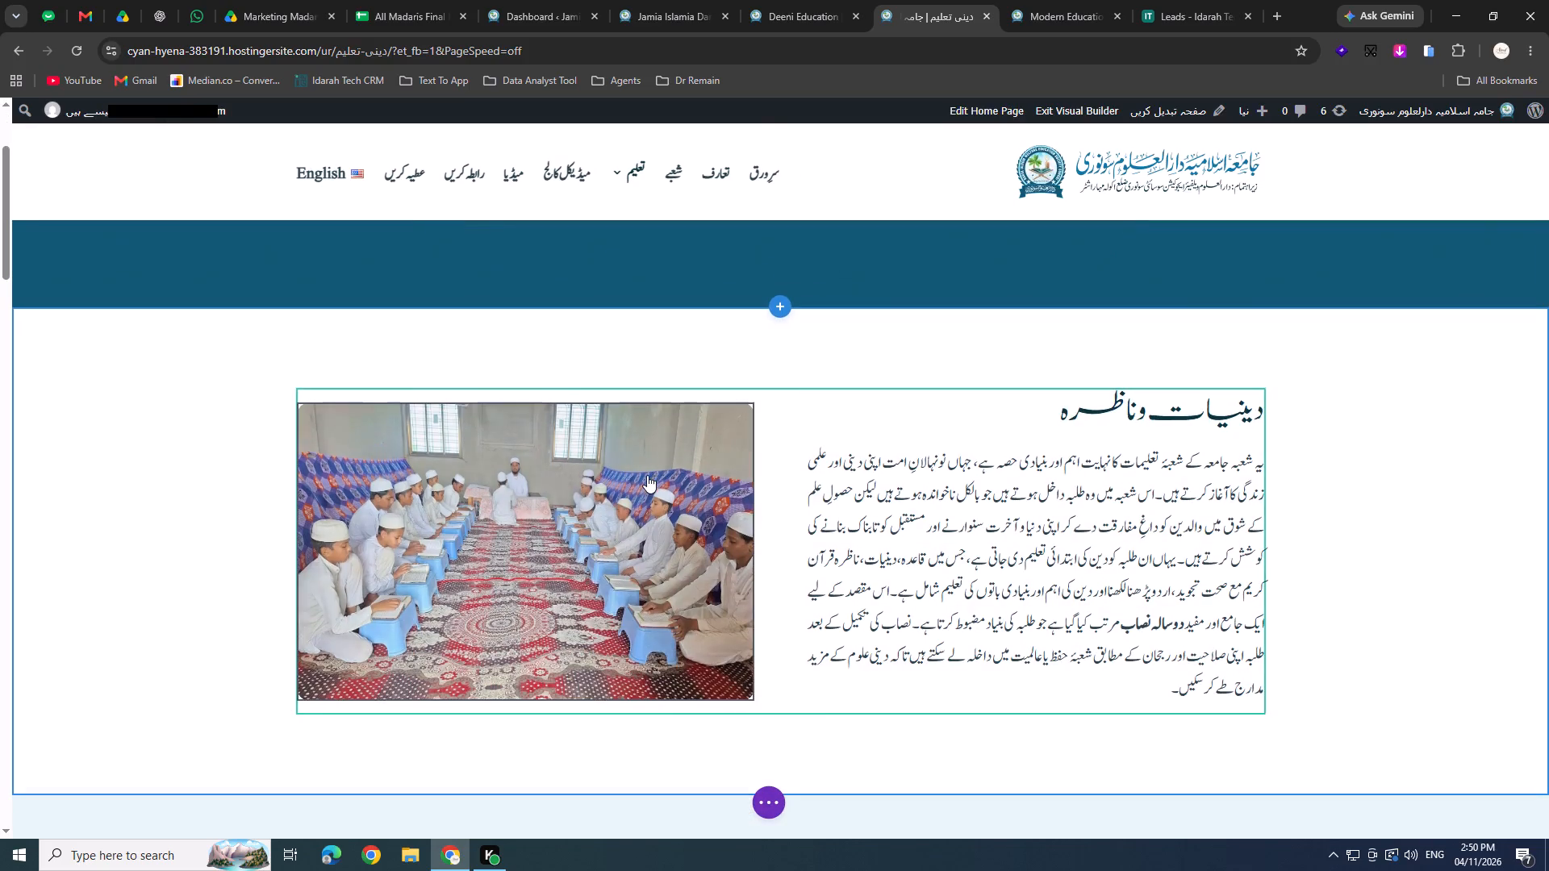
click(647, 475)
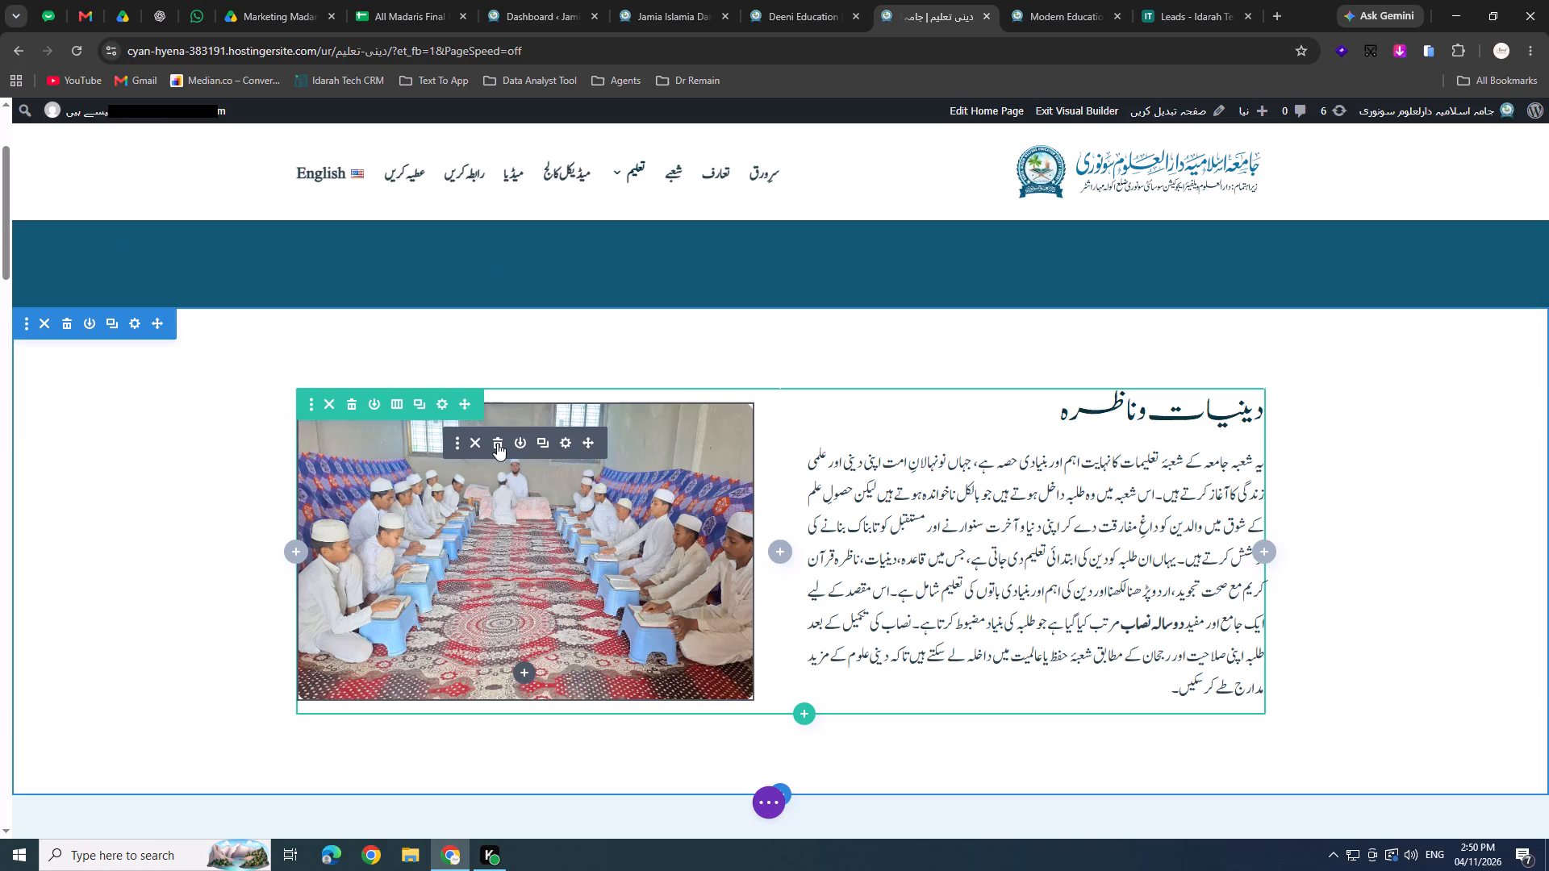
click(789, 0)
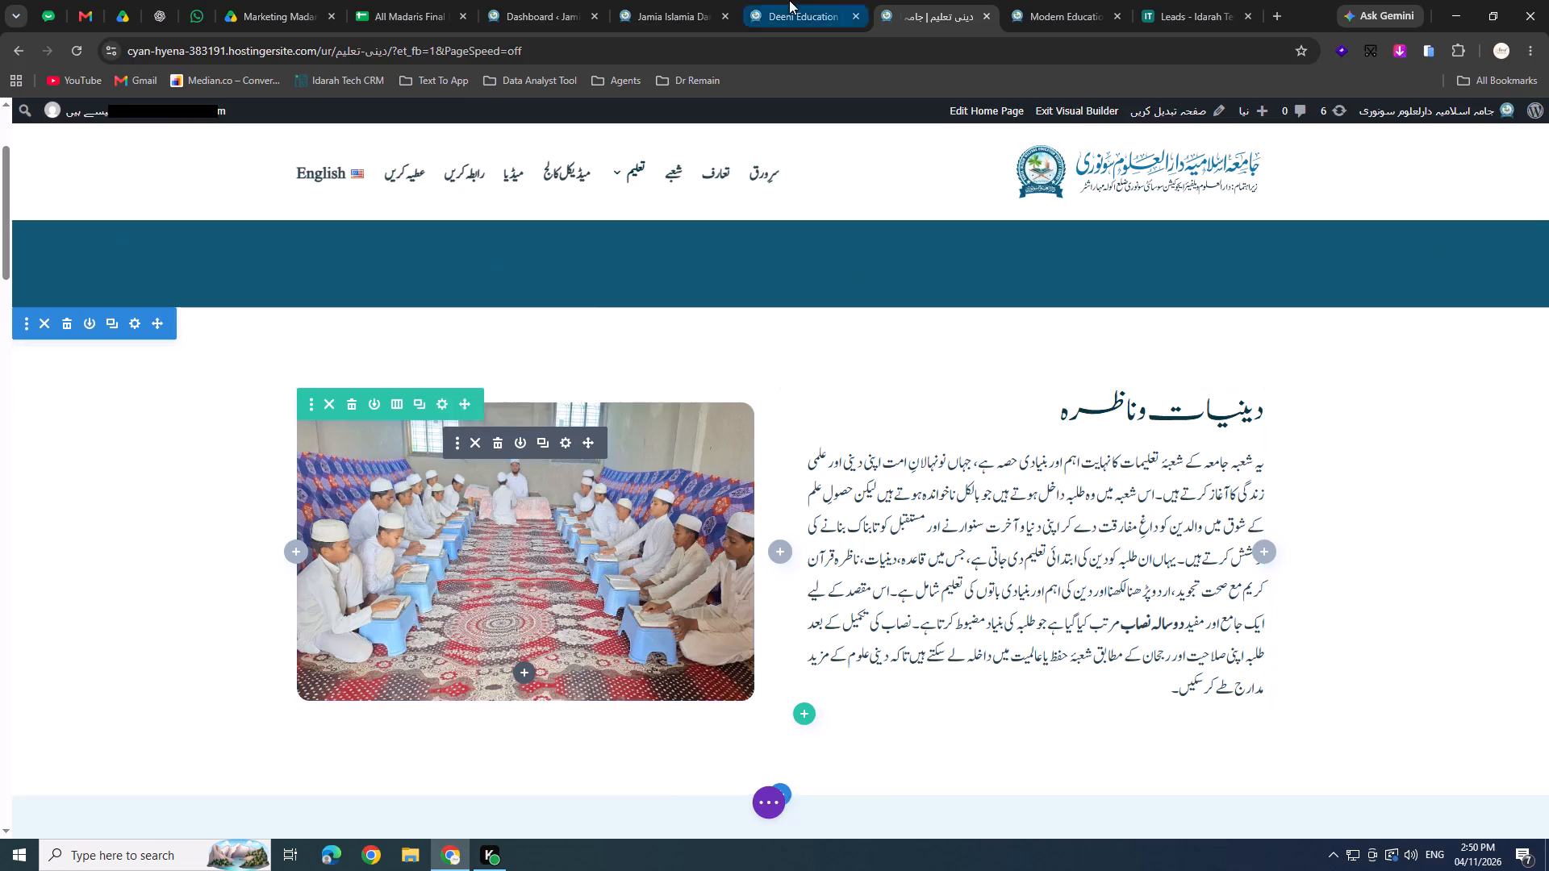
scroll(646, 496, down, 1)
right_click(636, 494)
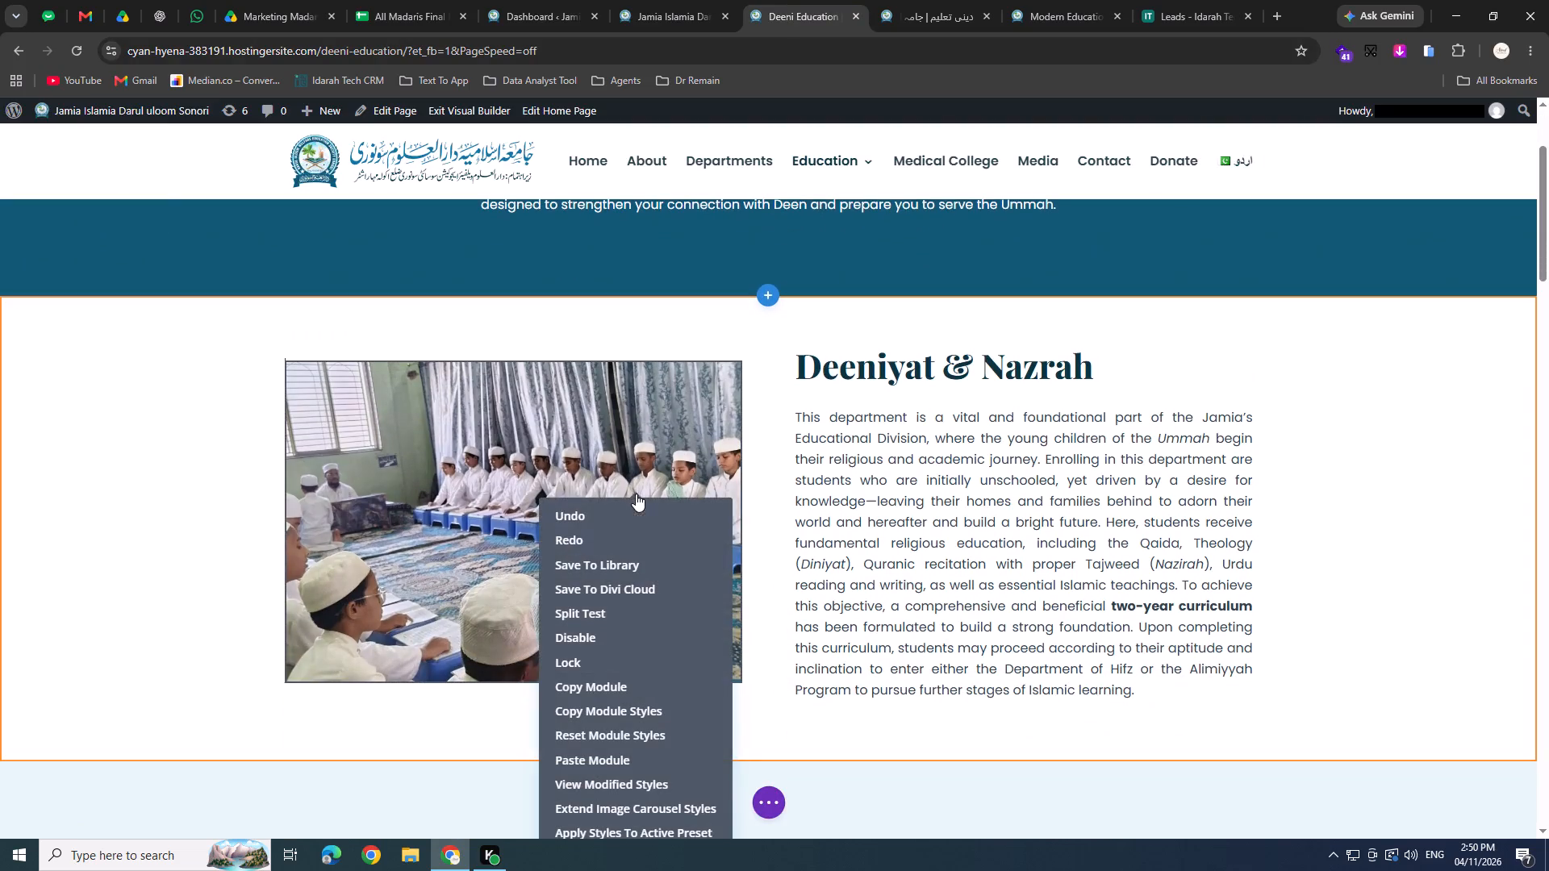
click(624, 691)
click(913, 0)
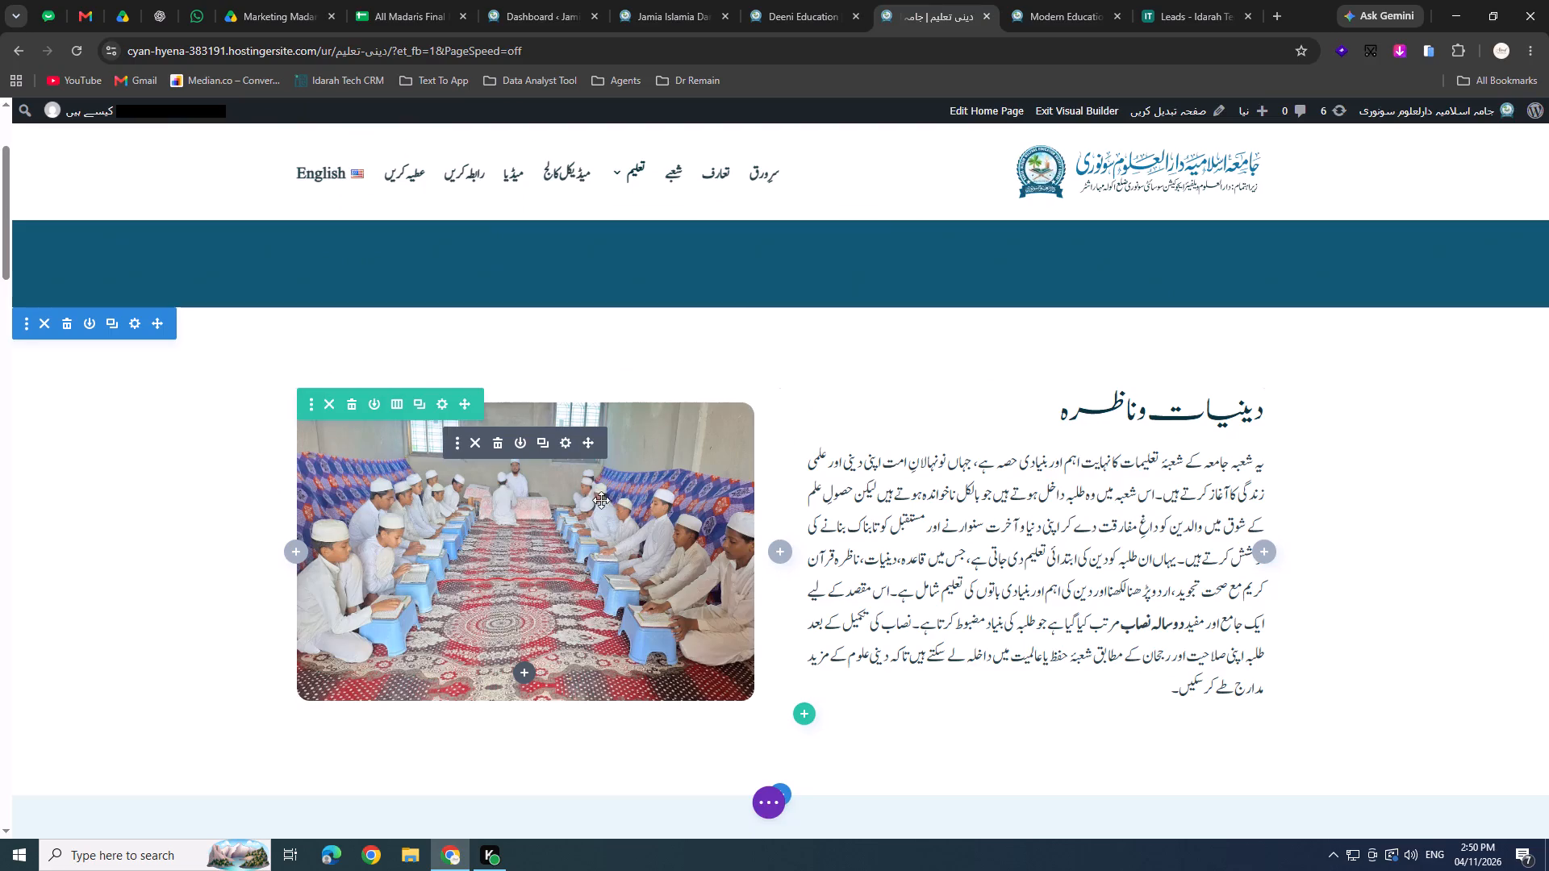
right_click(524, 669)
click(543, 516)
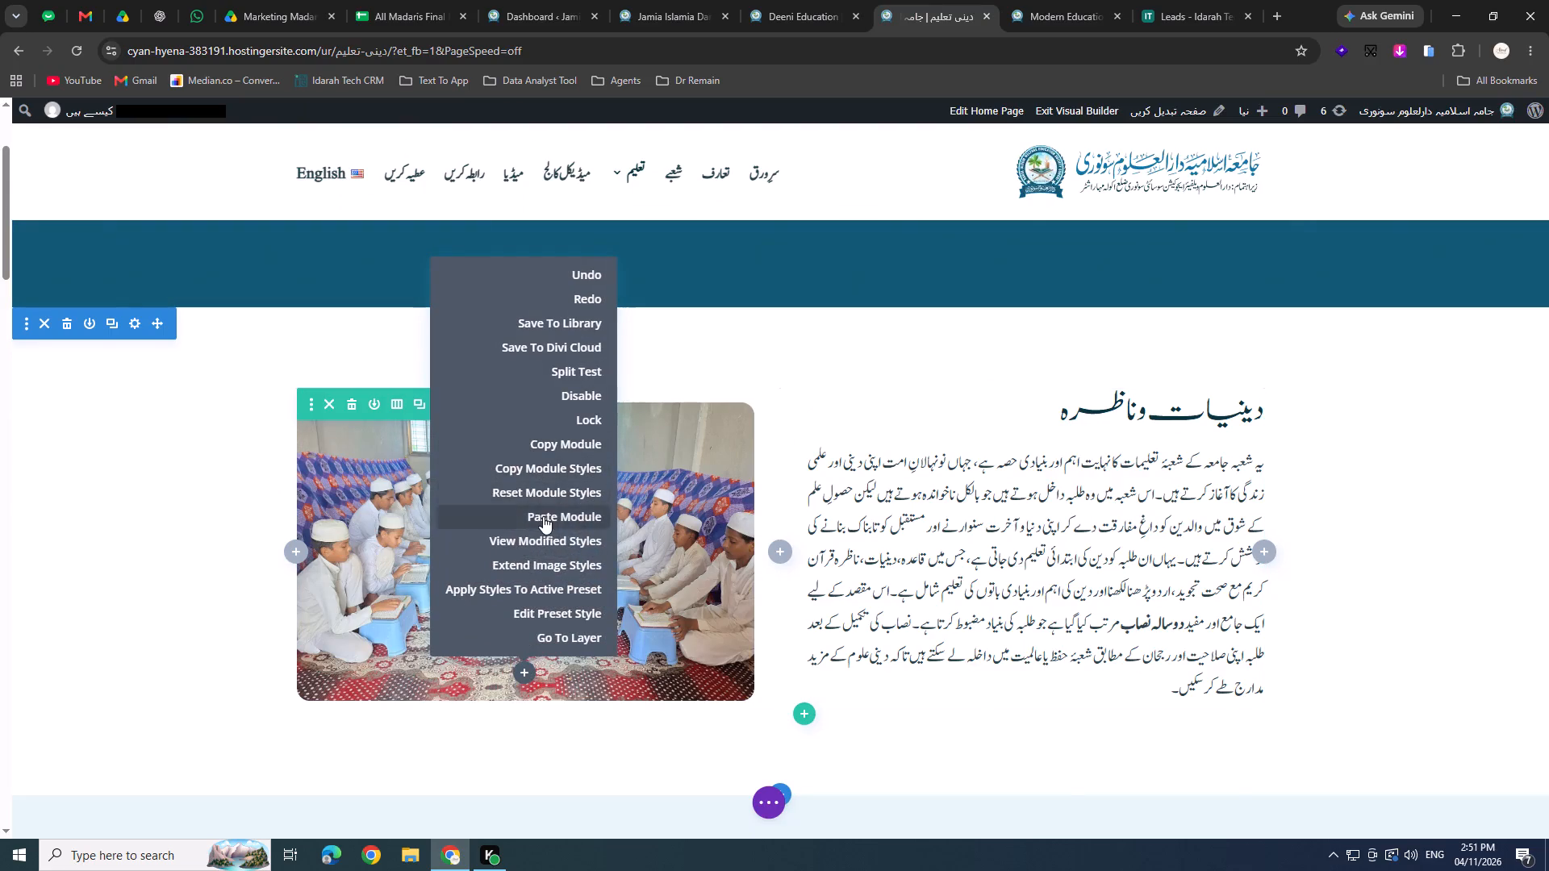
Delete the original single photo above the pasted carousel in the Urdu دینیات وناظرہ section.
scroll(474, 542, down, 1)
scroll(585, 388, down, 1)
scroll(585, 379, up, 2)
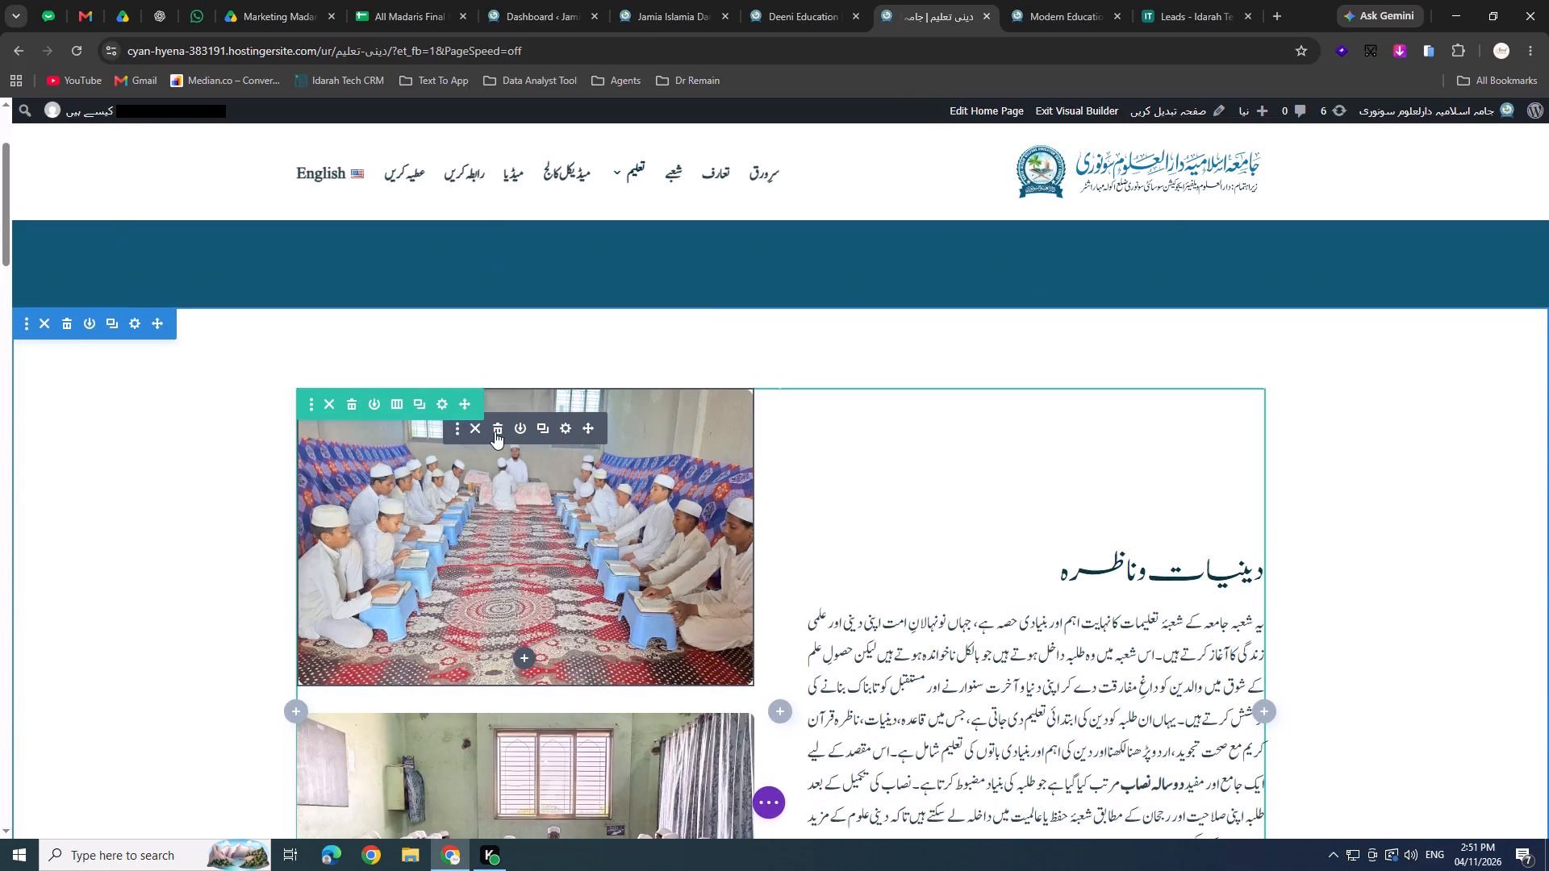
click(495, 430)
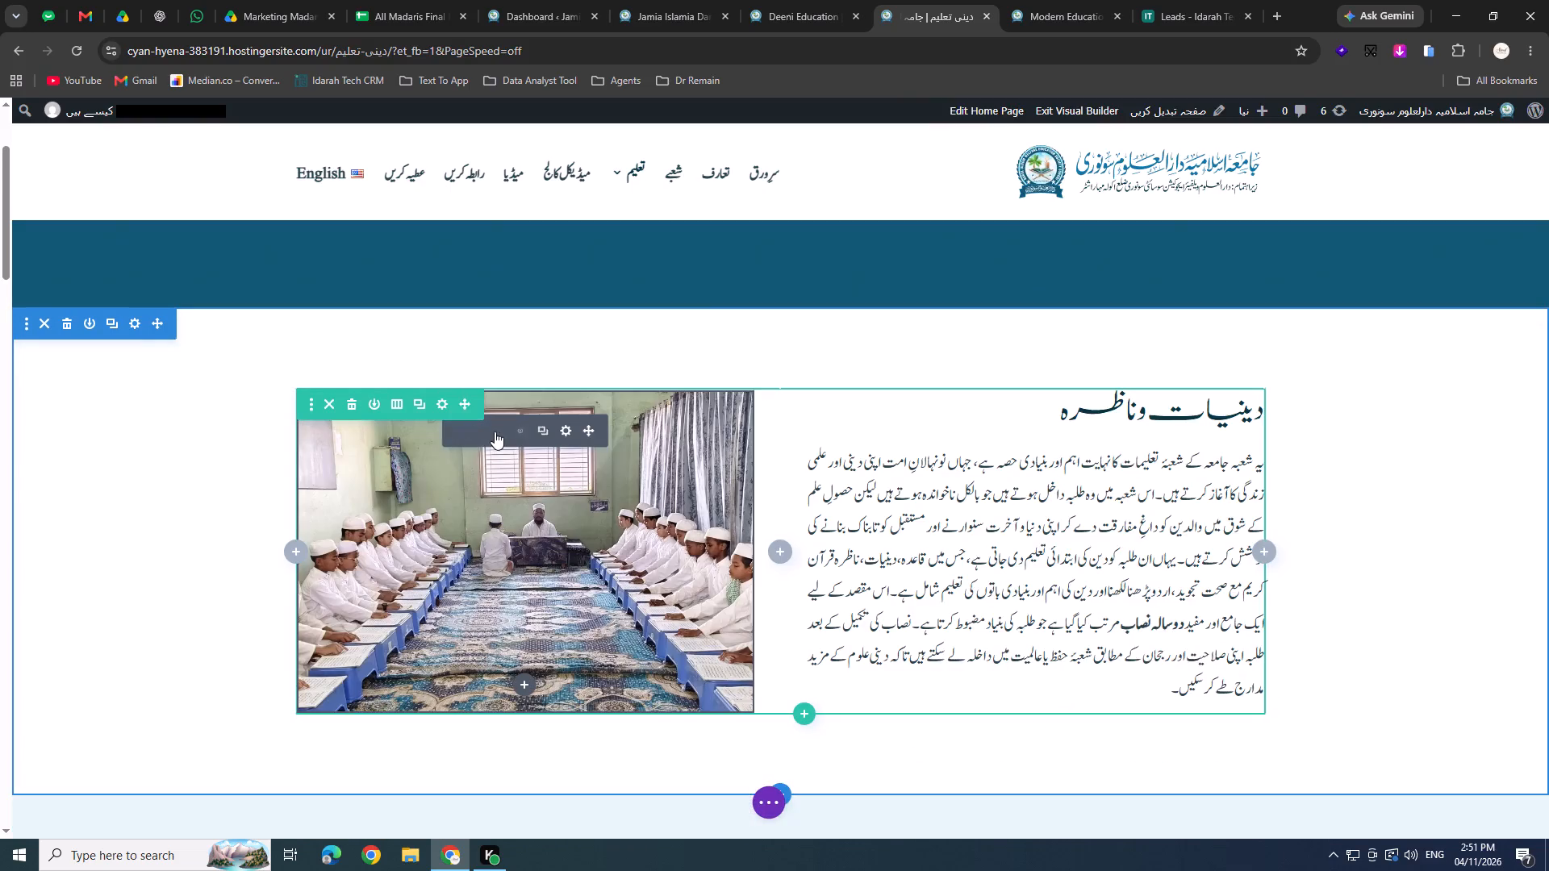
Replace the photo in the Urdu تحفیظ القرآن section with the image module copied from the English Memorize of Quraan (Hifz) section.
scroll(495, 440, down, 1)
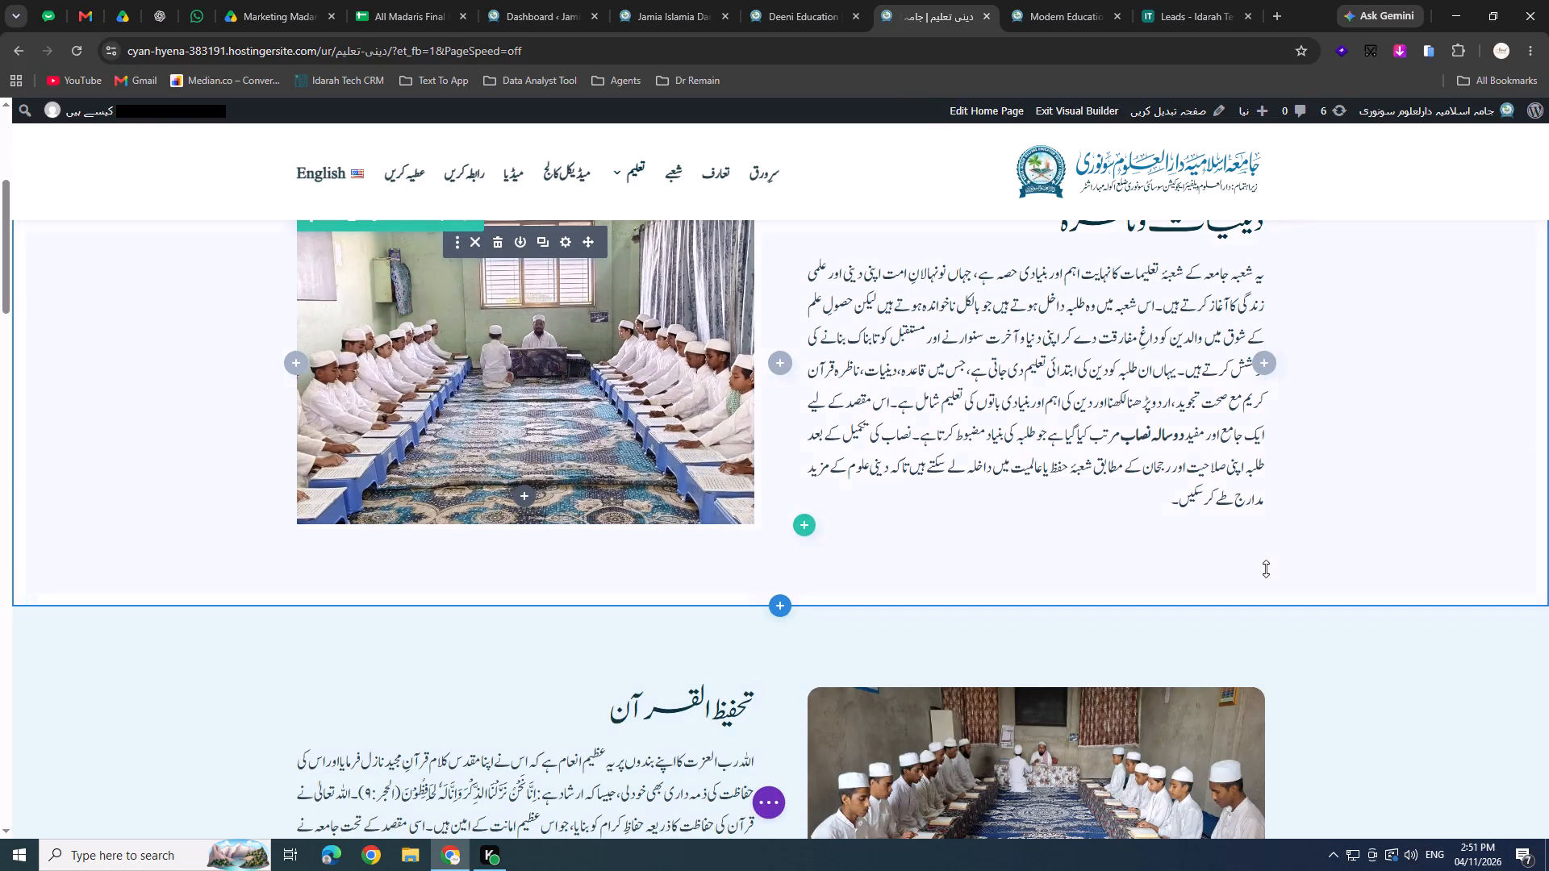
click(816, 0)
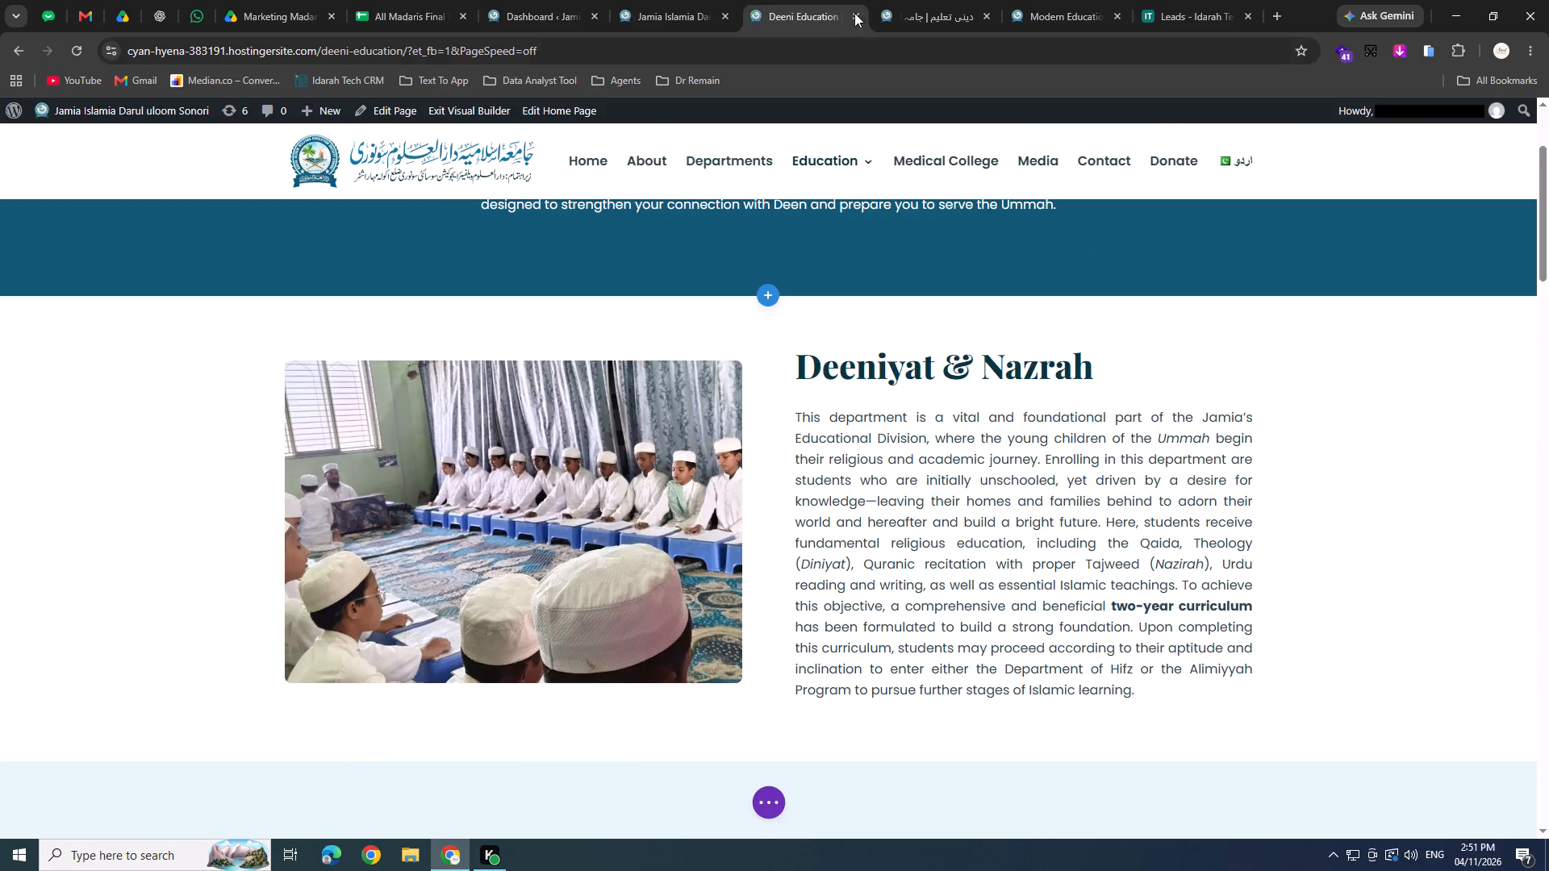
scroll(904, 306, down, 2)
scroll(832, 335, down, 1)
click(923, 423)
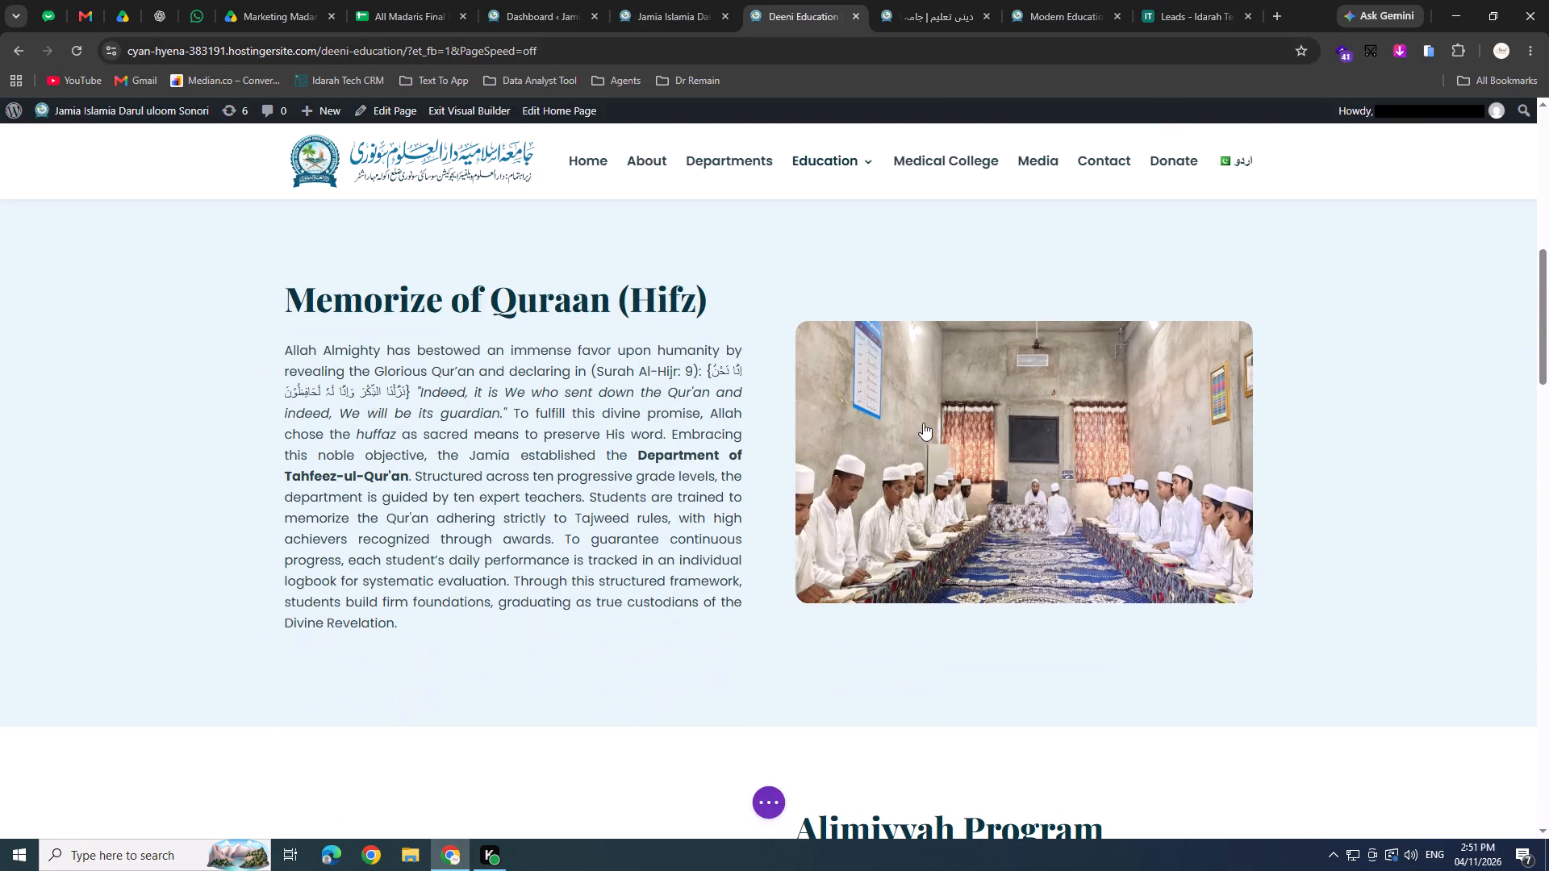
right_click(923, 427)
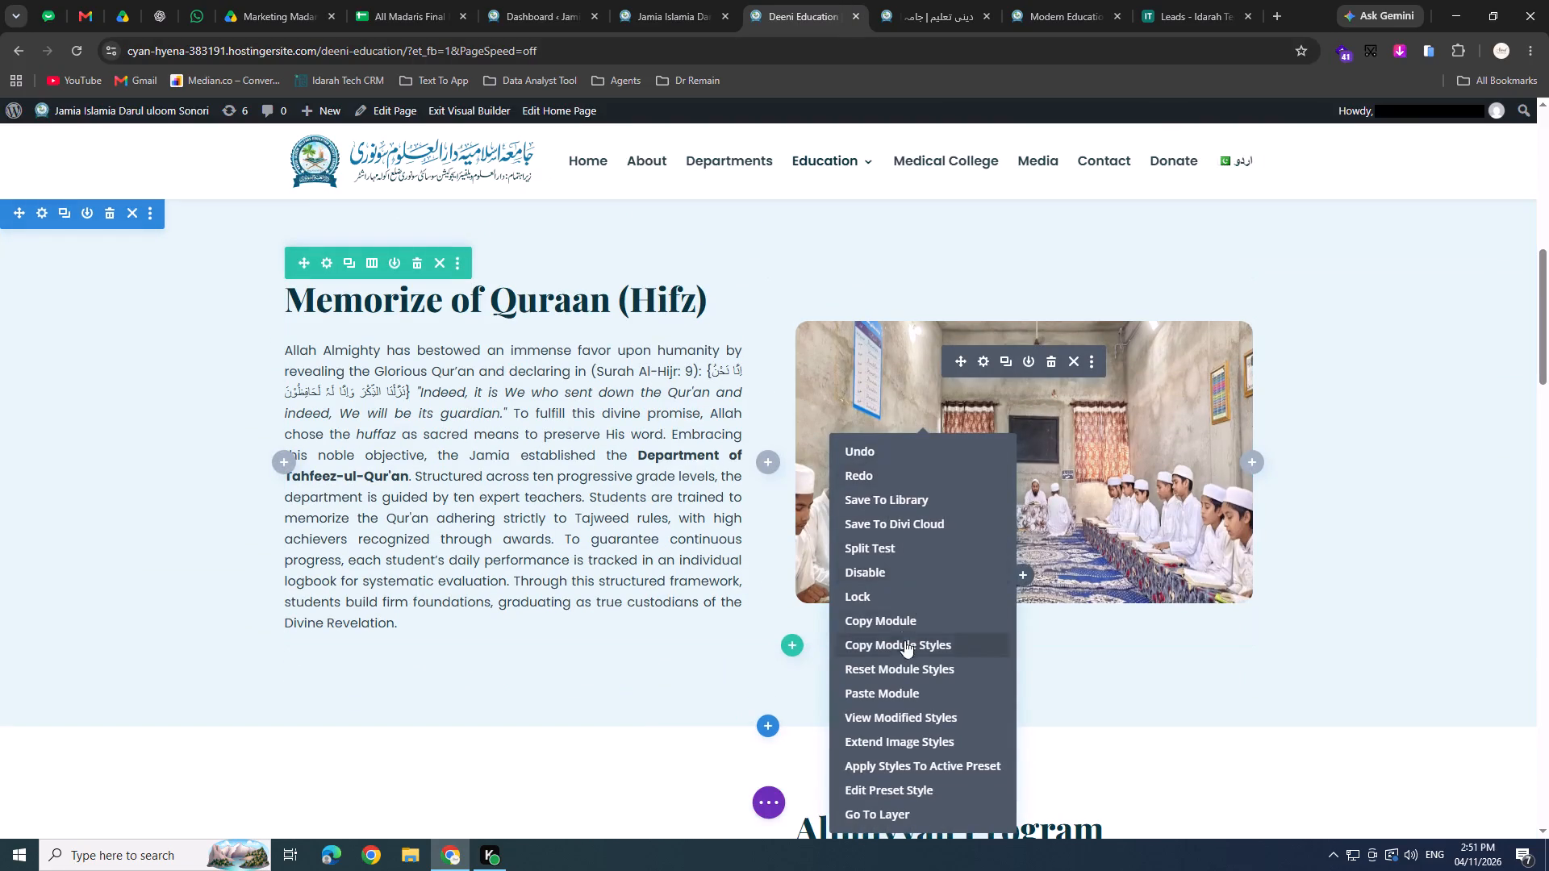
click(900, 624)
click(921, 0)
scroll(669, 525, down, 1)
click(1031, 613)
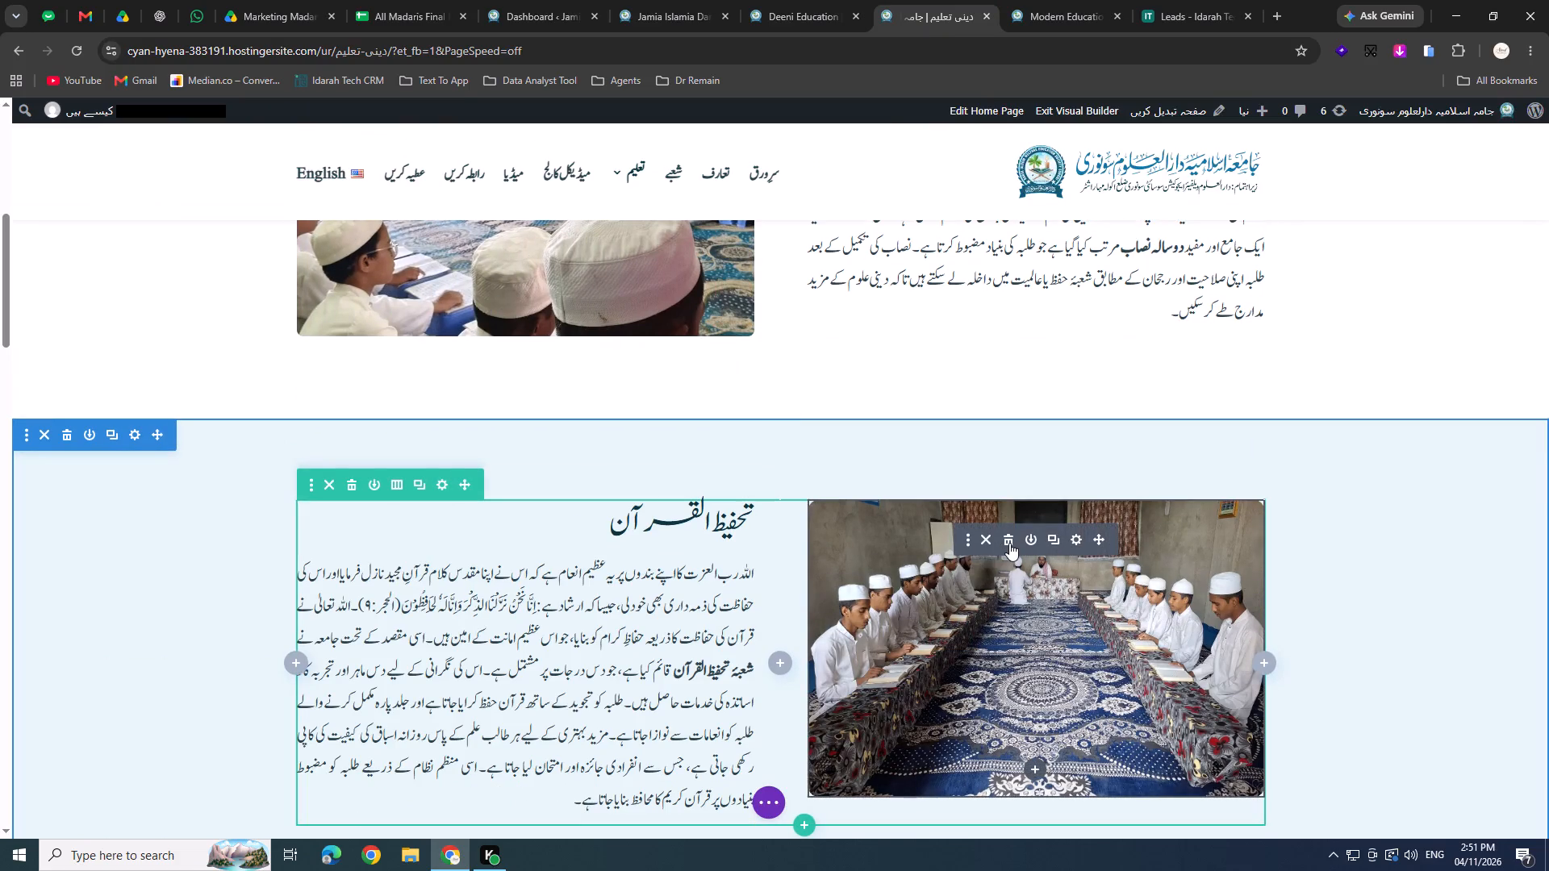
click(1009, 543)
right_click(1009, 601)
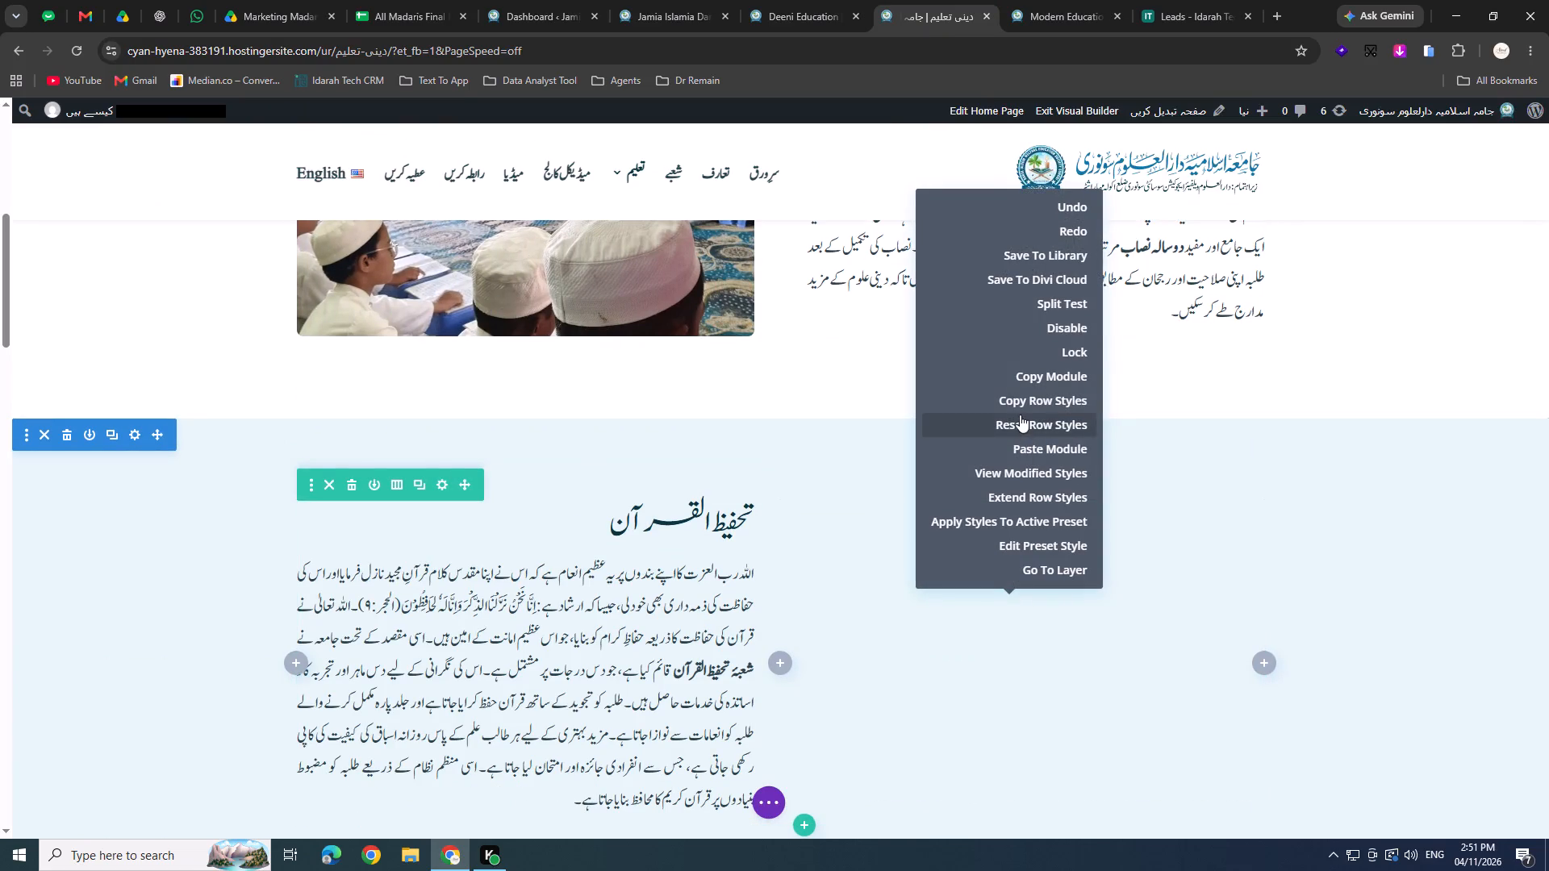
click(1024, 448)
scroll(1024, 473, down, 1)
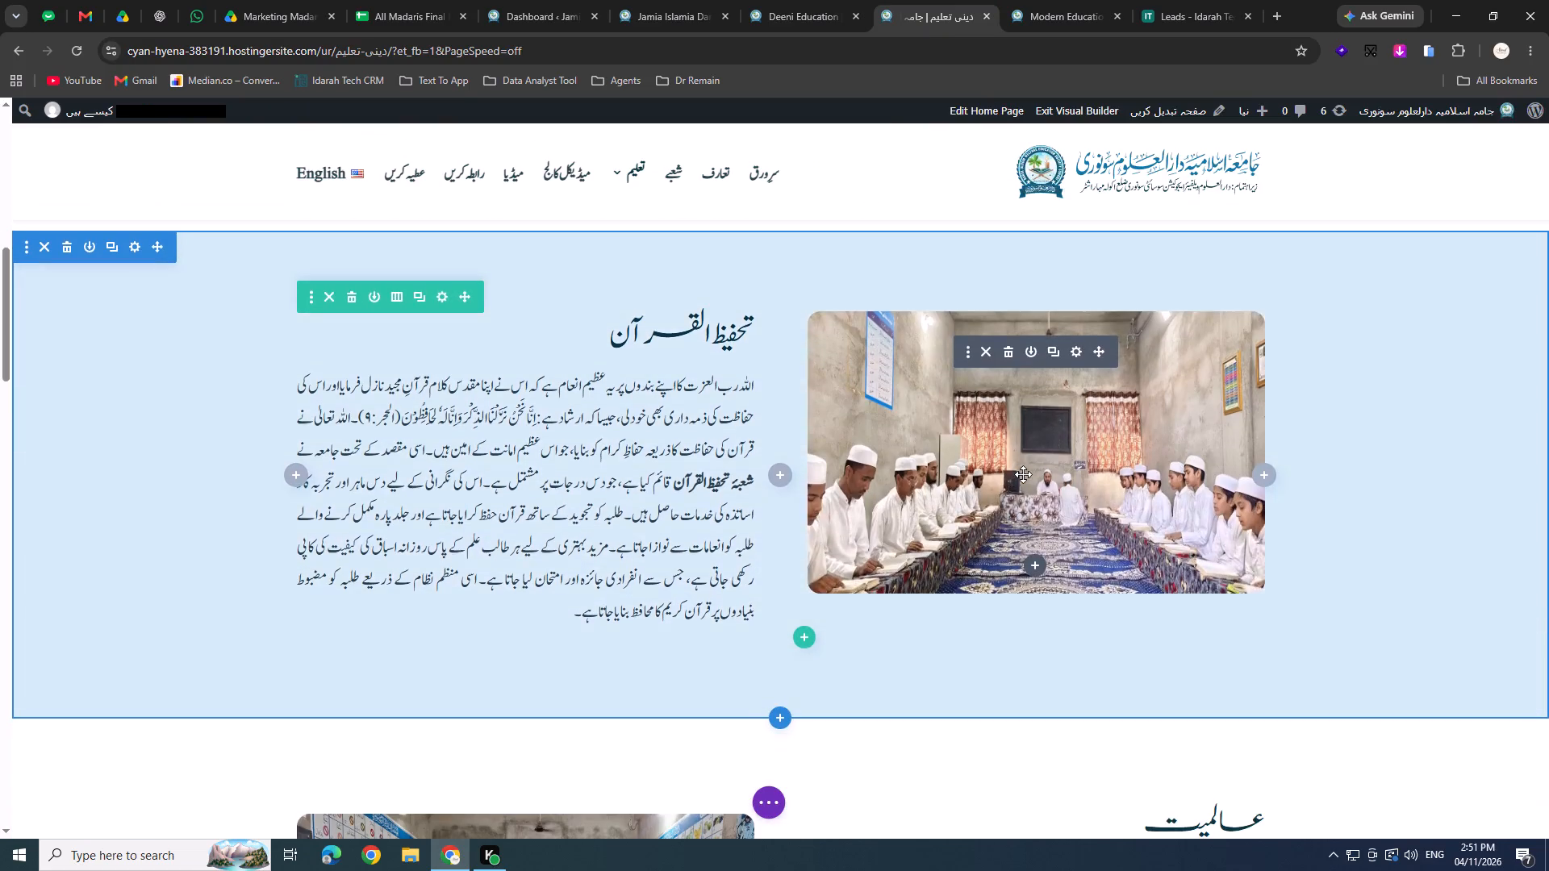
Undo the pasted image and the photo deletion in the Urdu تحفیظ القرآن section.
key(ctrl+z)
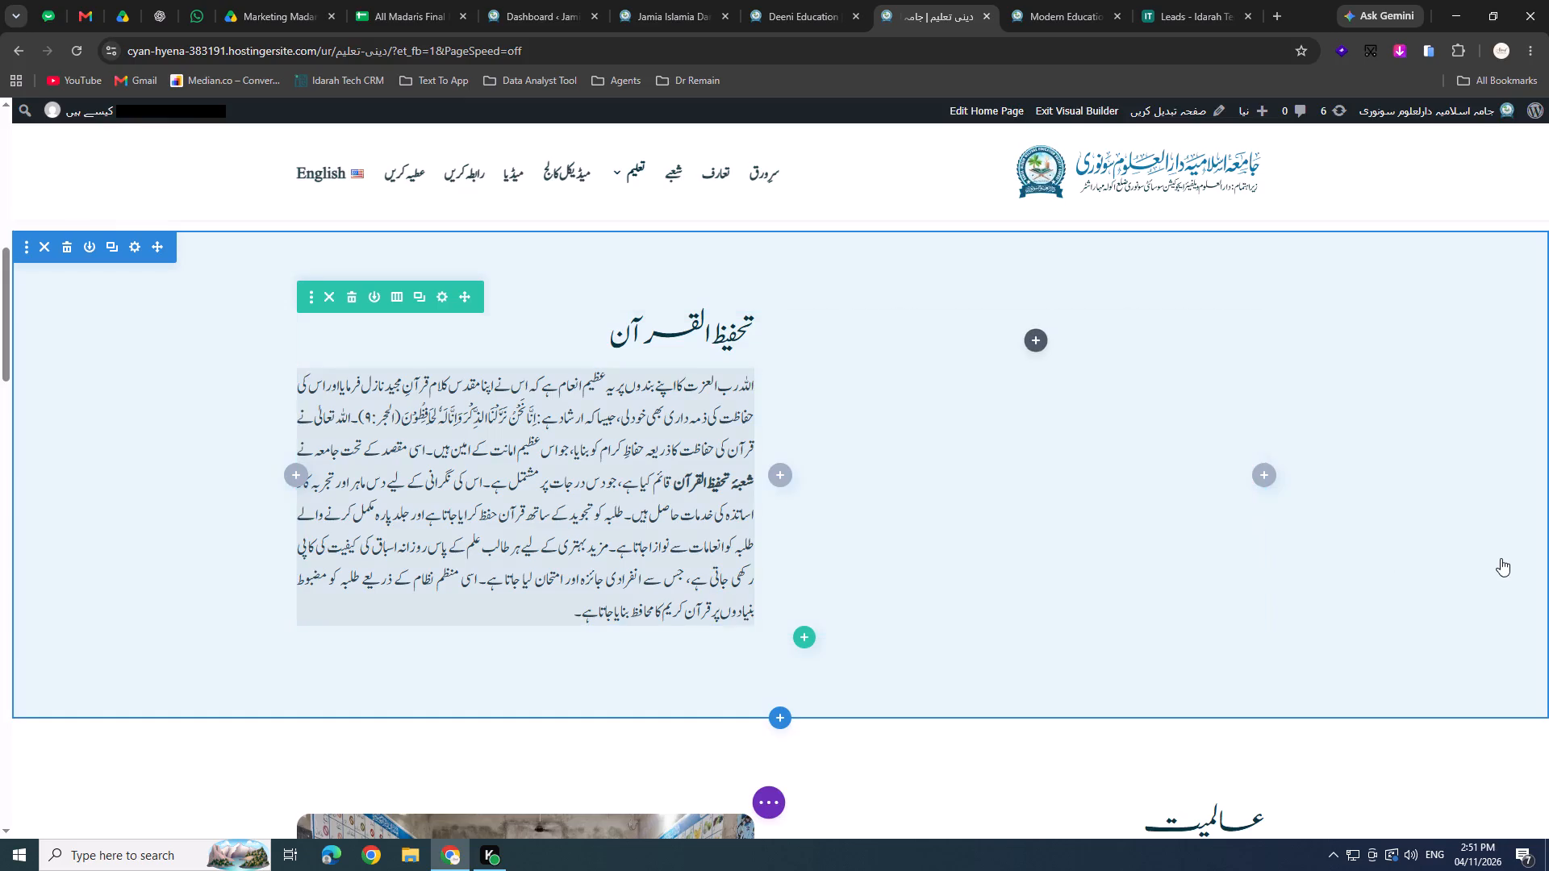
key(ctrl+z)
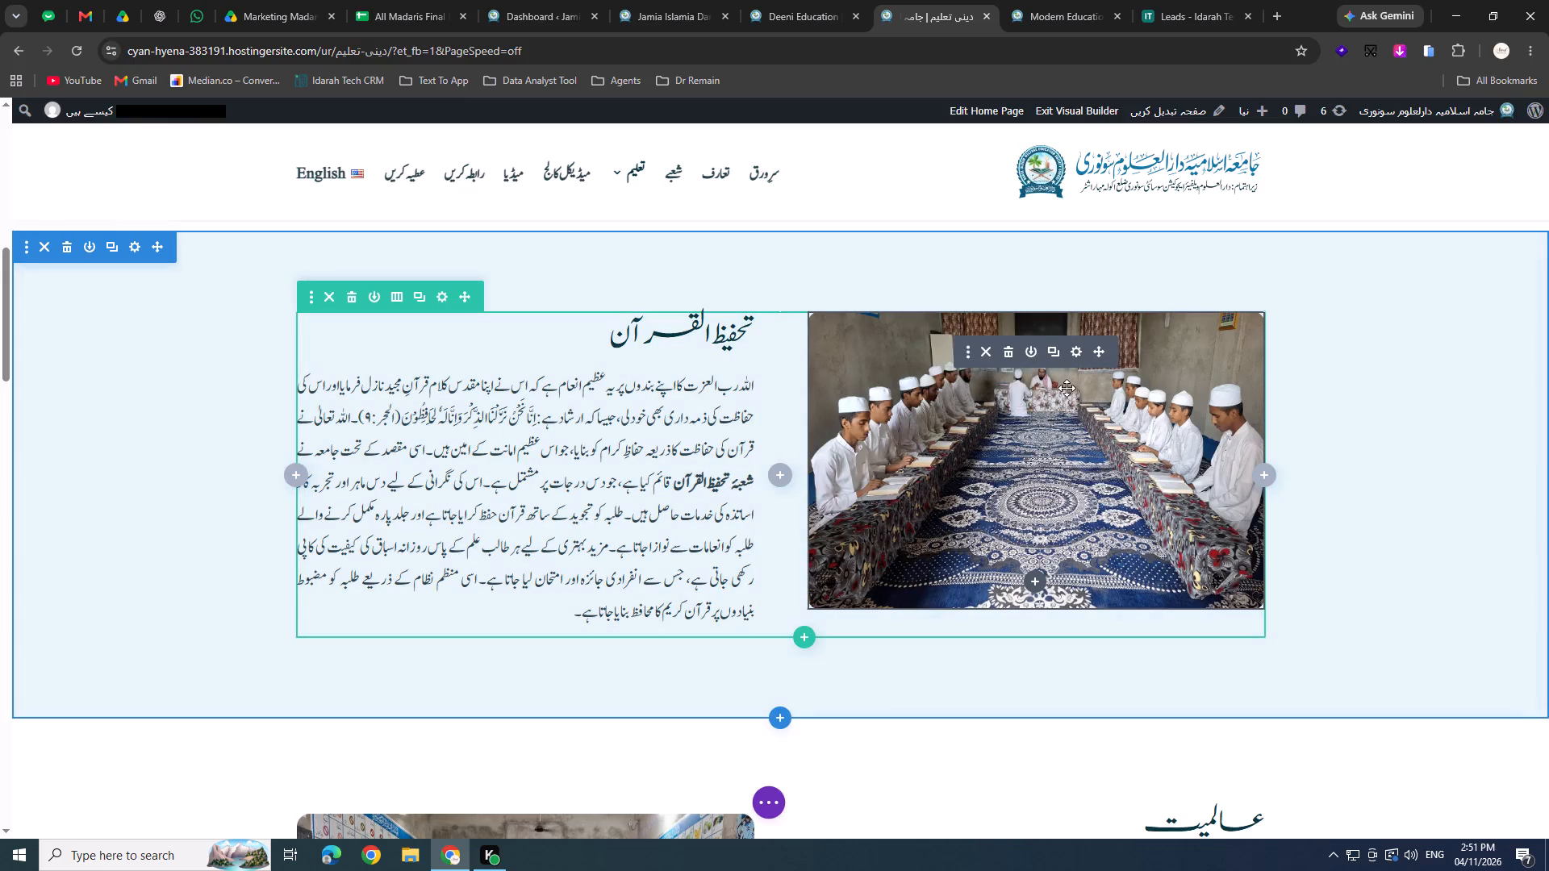
Copy the image module from the English Alimiyyah Program section and paste it below the photo in the Urdu عالمیت section.
scroll(1088, 444, down, 3)
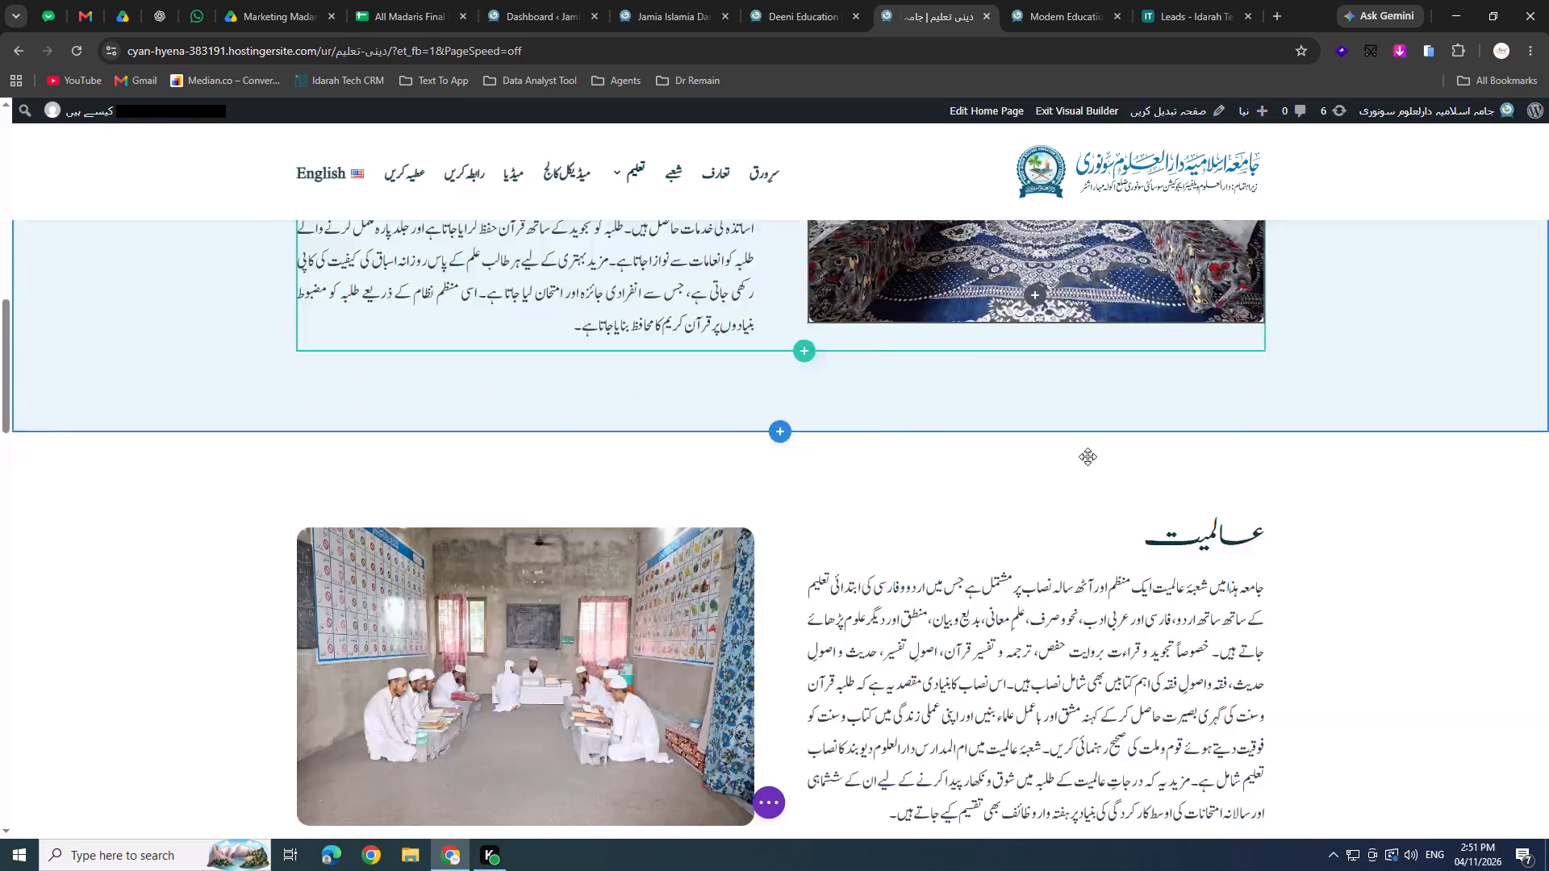
click(786, 0)
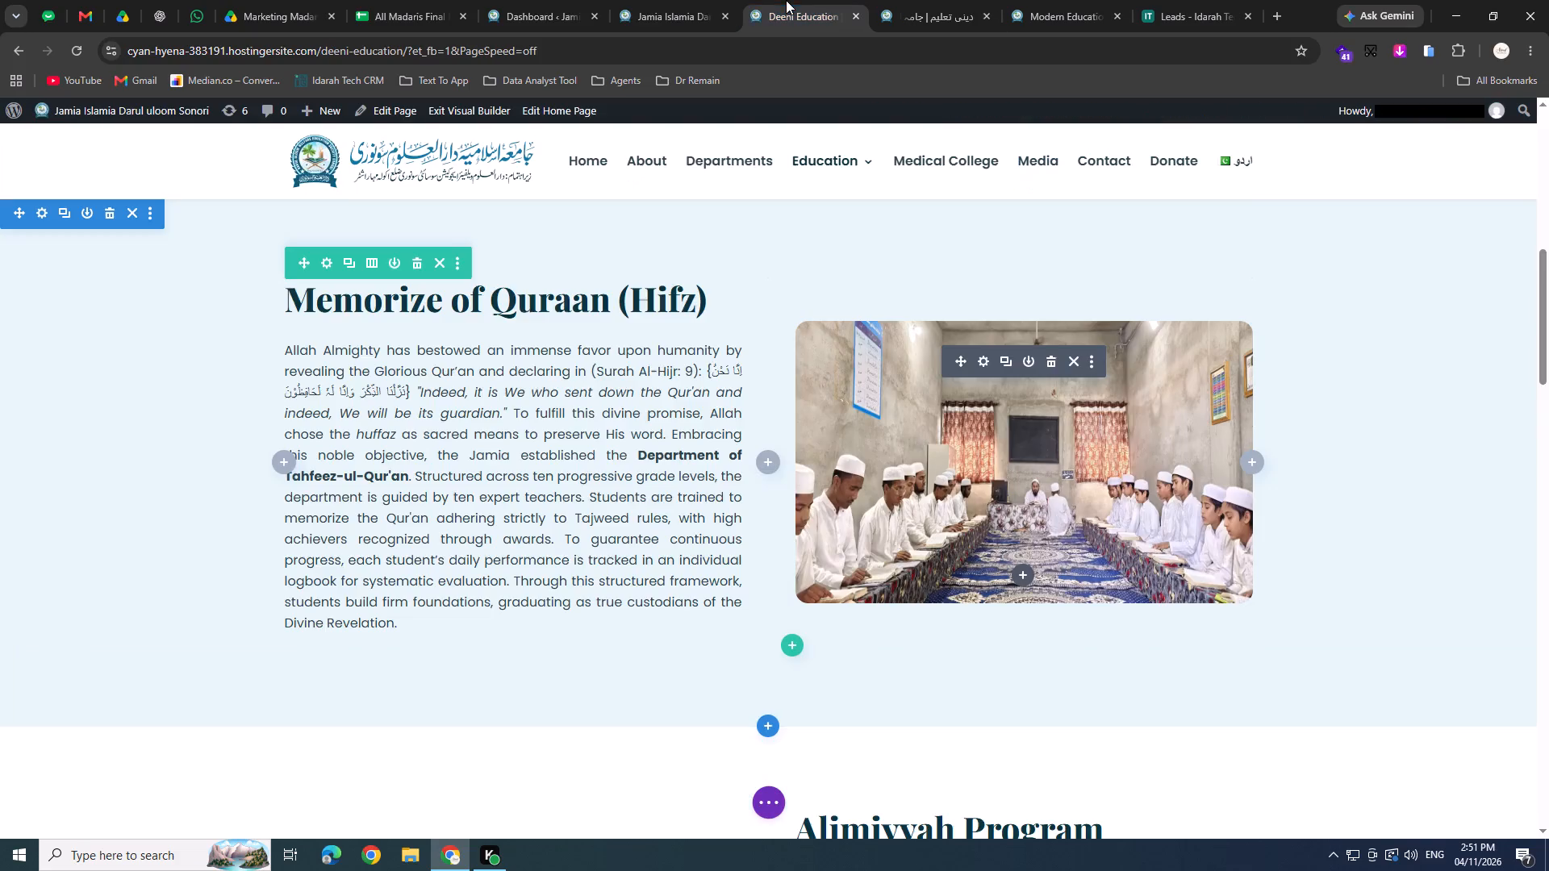
scroll(783, 272, down, 3)
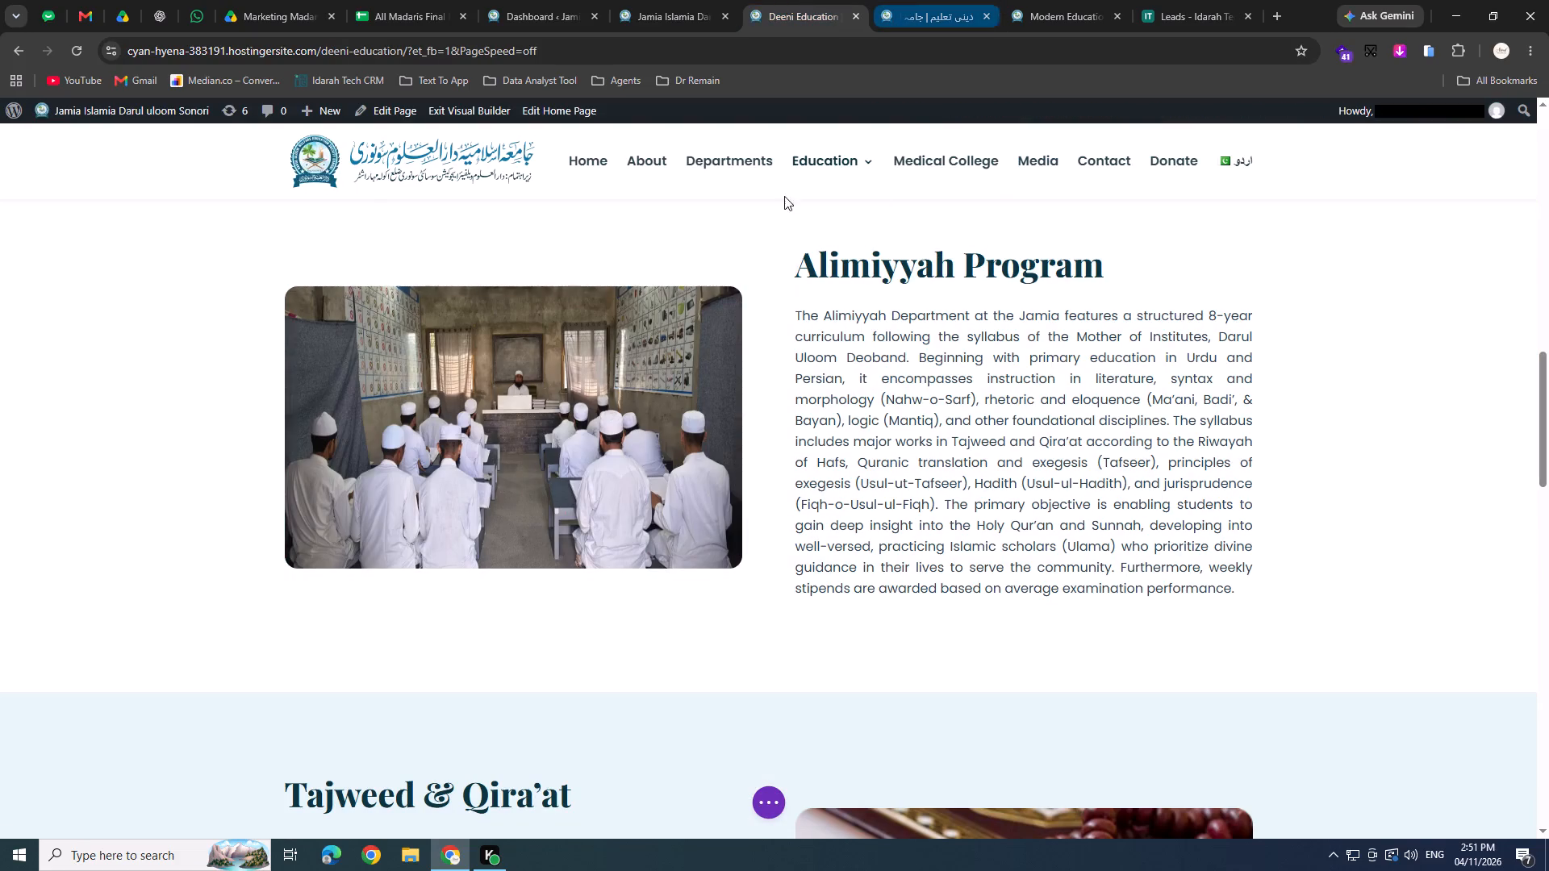
right_click(596, 386)
click(595, 576)
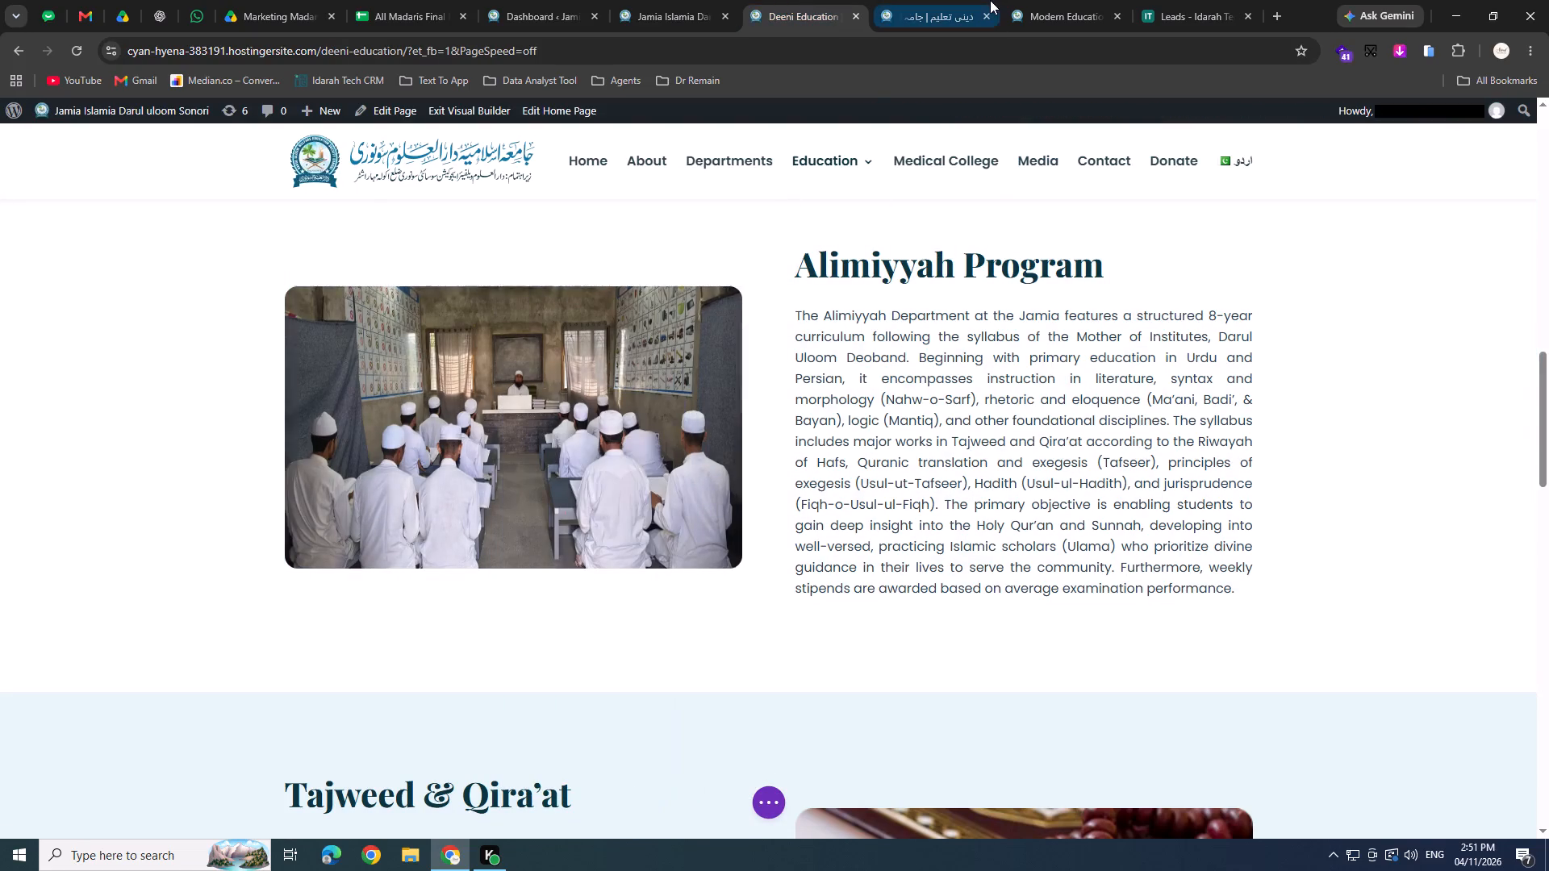
click(954, 1)
scroll(980, 366, down, 2)
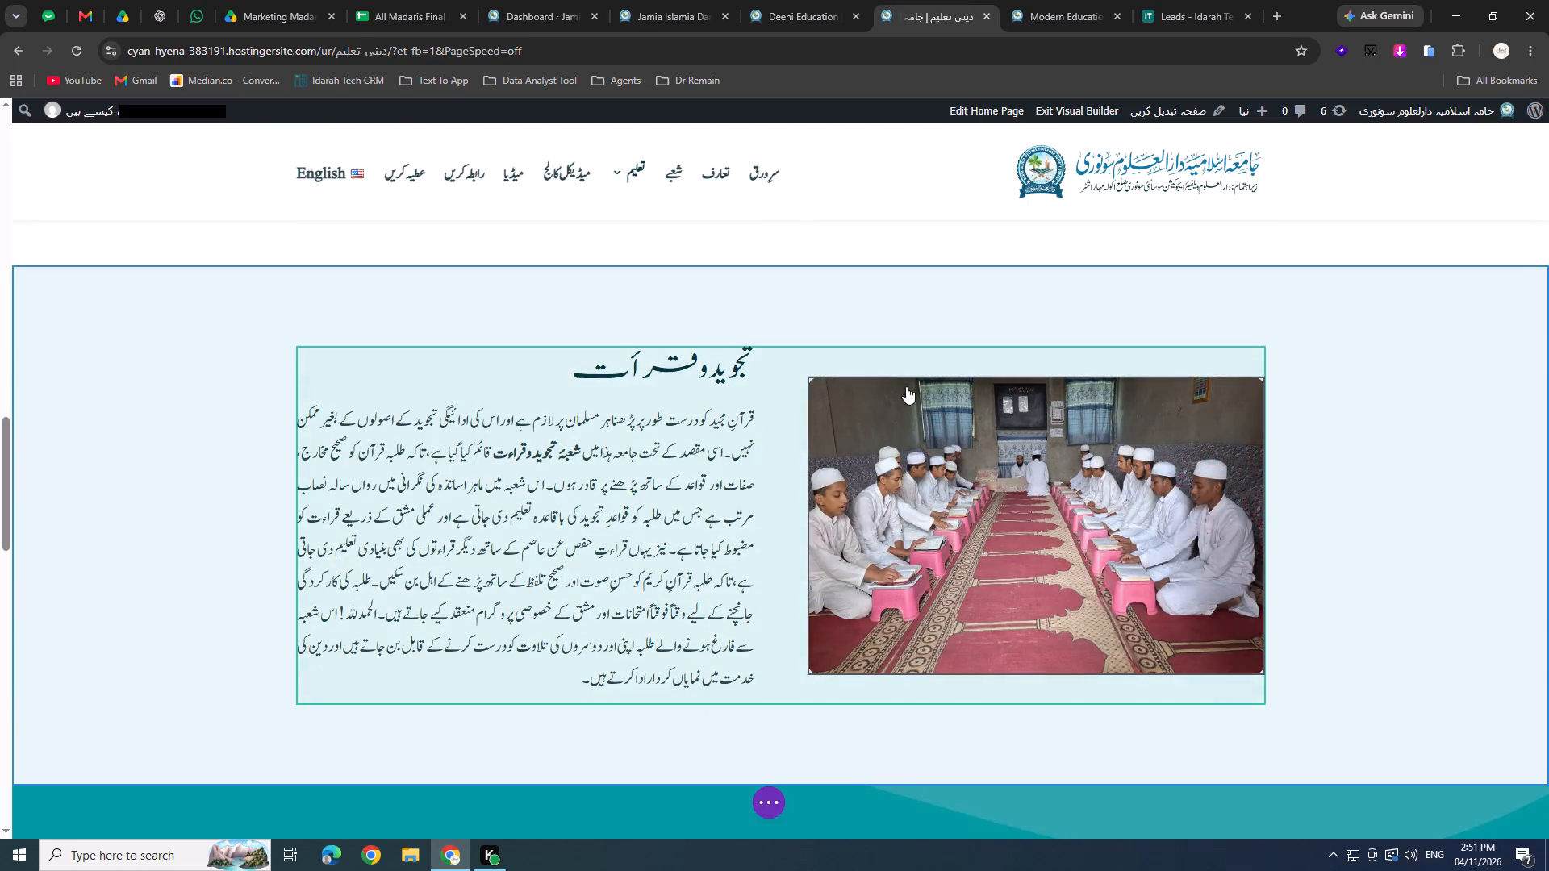
scroll(905, 388, up, 2)
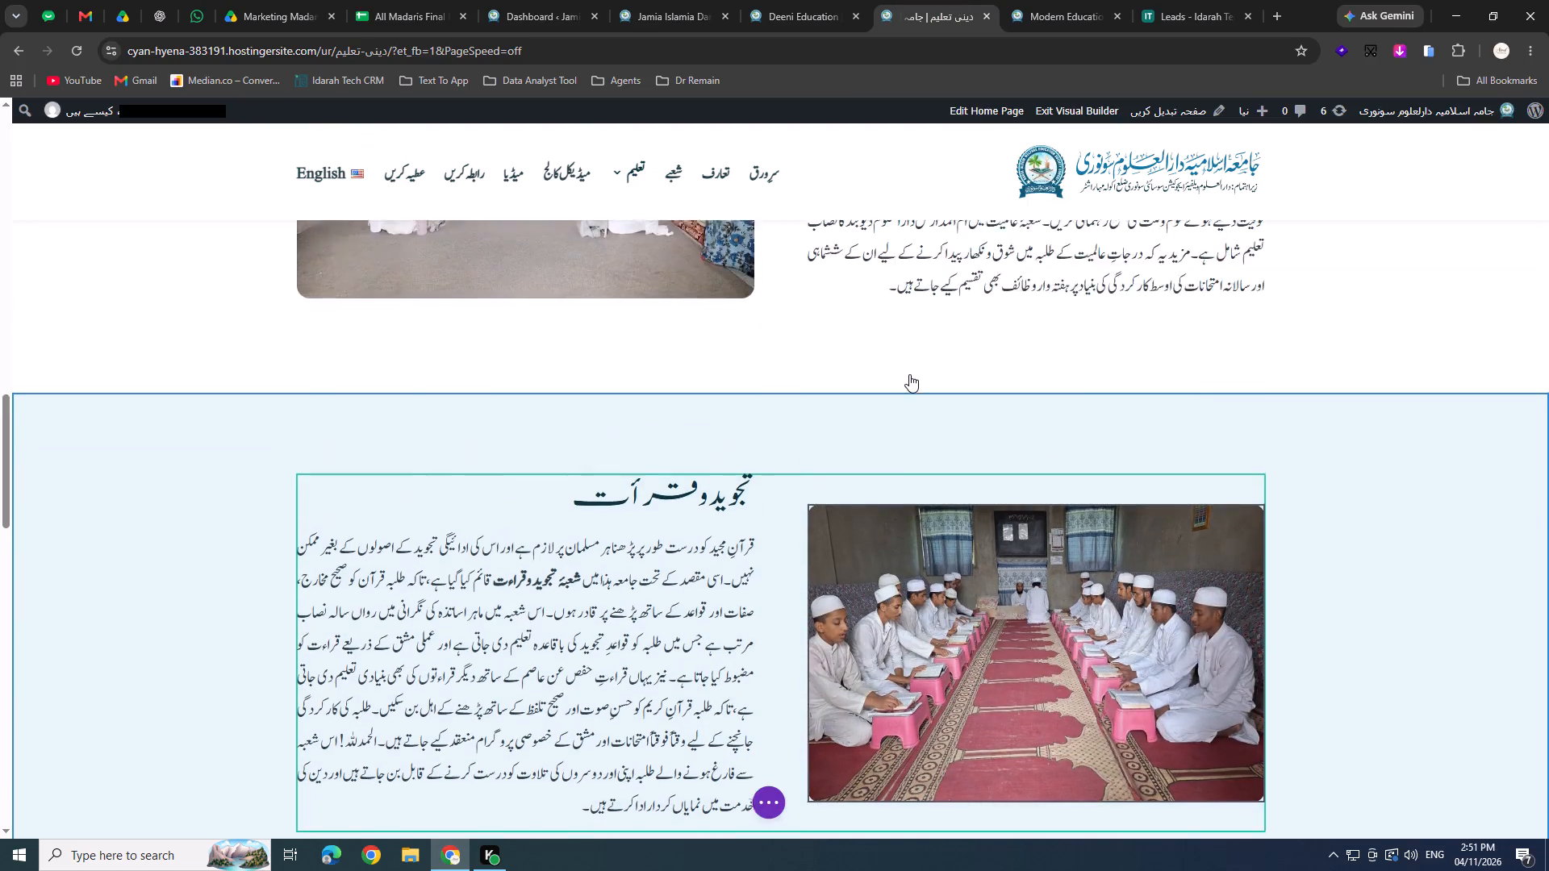
scroll(909, 374, up, 2)
scroll(781, 472, down, 1)
right_click(562, 520)
right_click(562, 520)
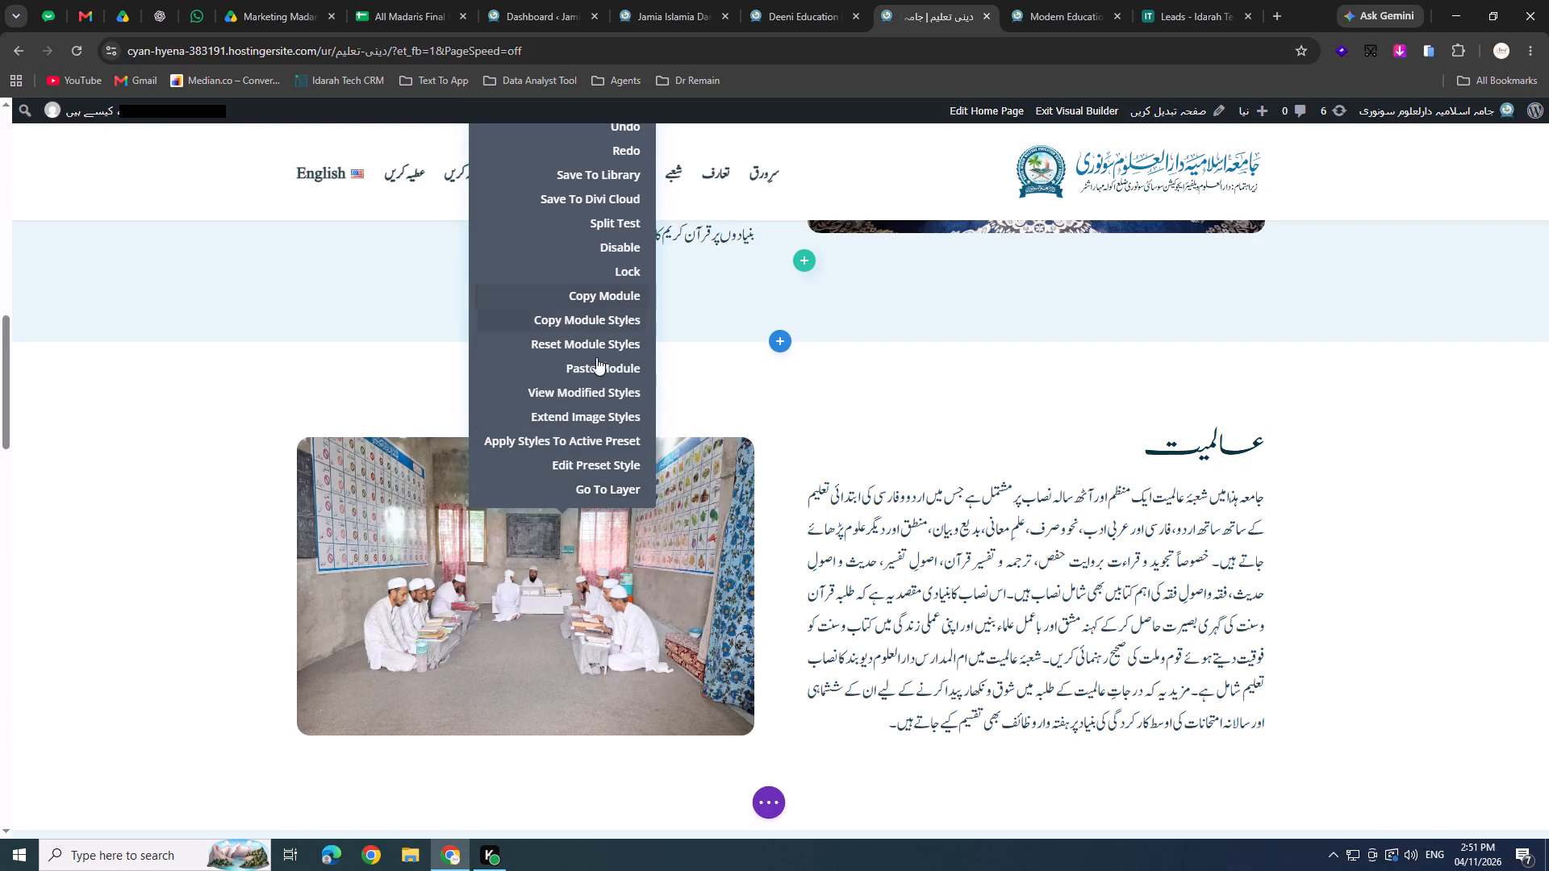
click(595, 361)
Delete the original classroom photo above the pasted image in the Urdu عالمیت section.
scroll(501, 479, down, 2)
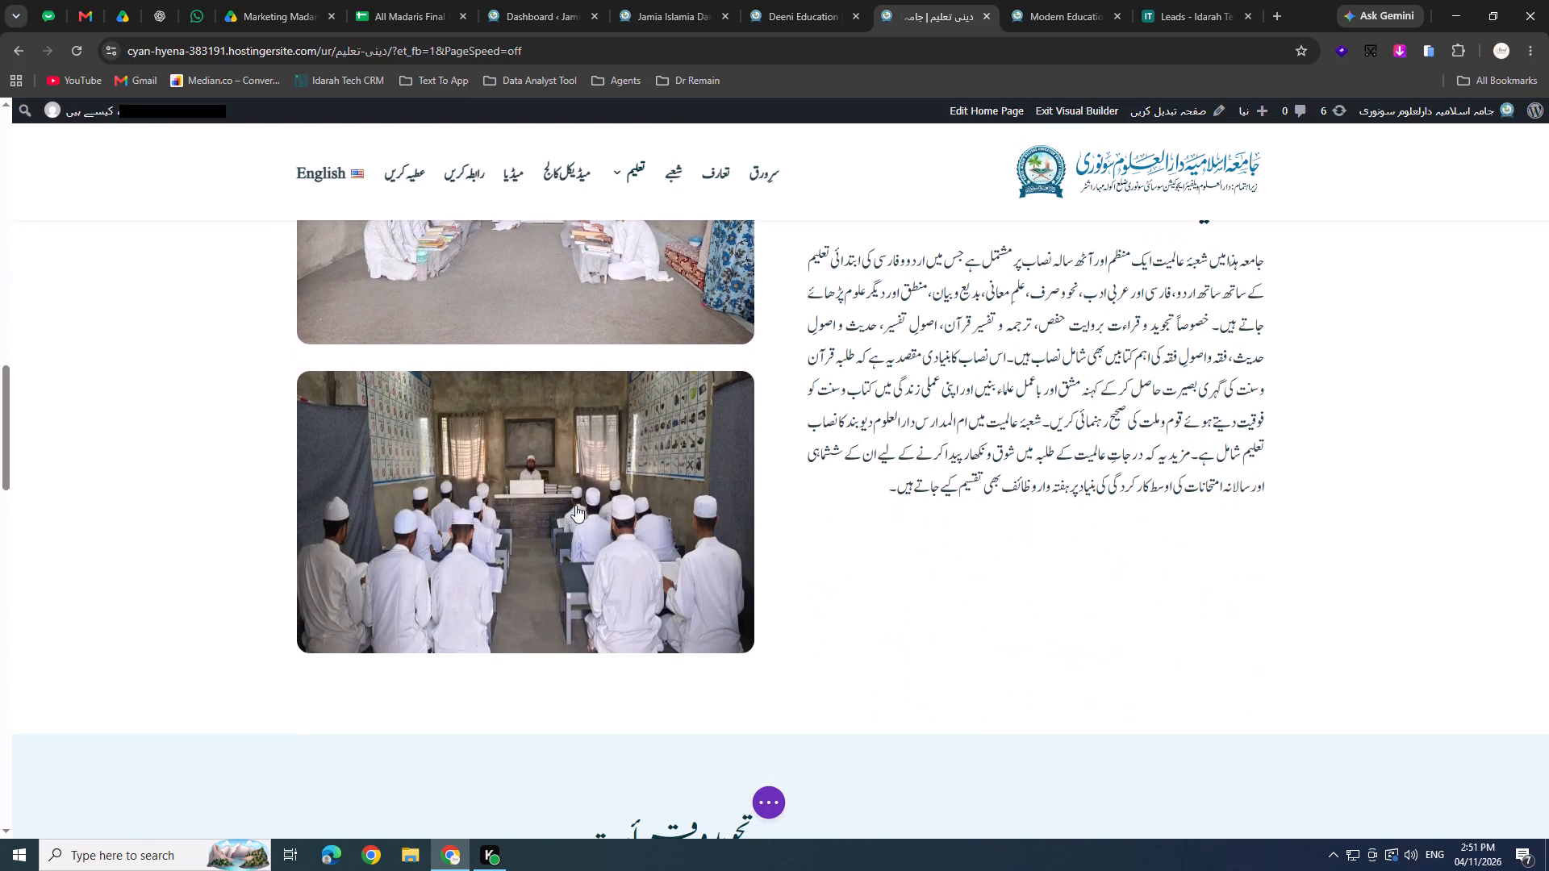
scroll(733, 507, up, 2)
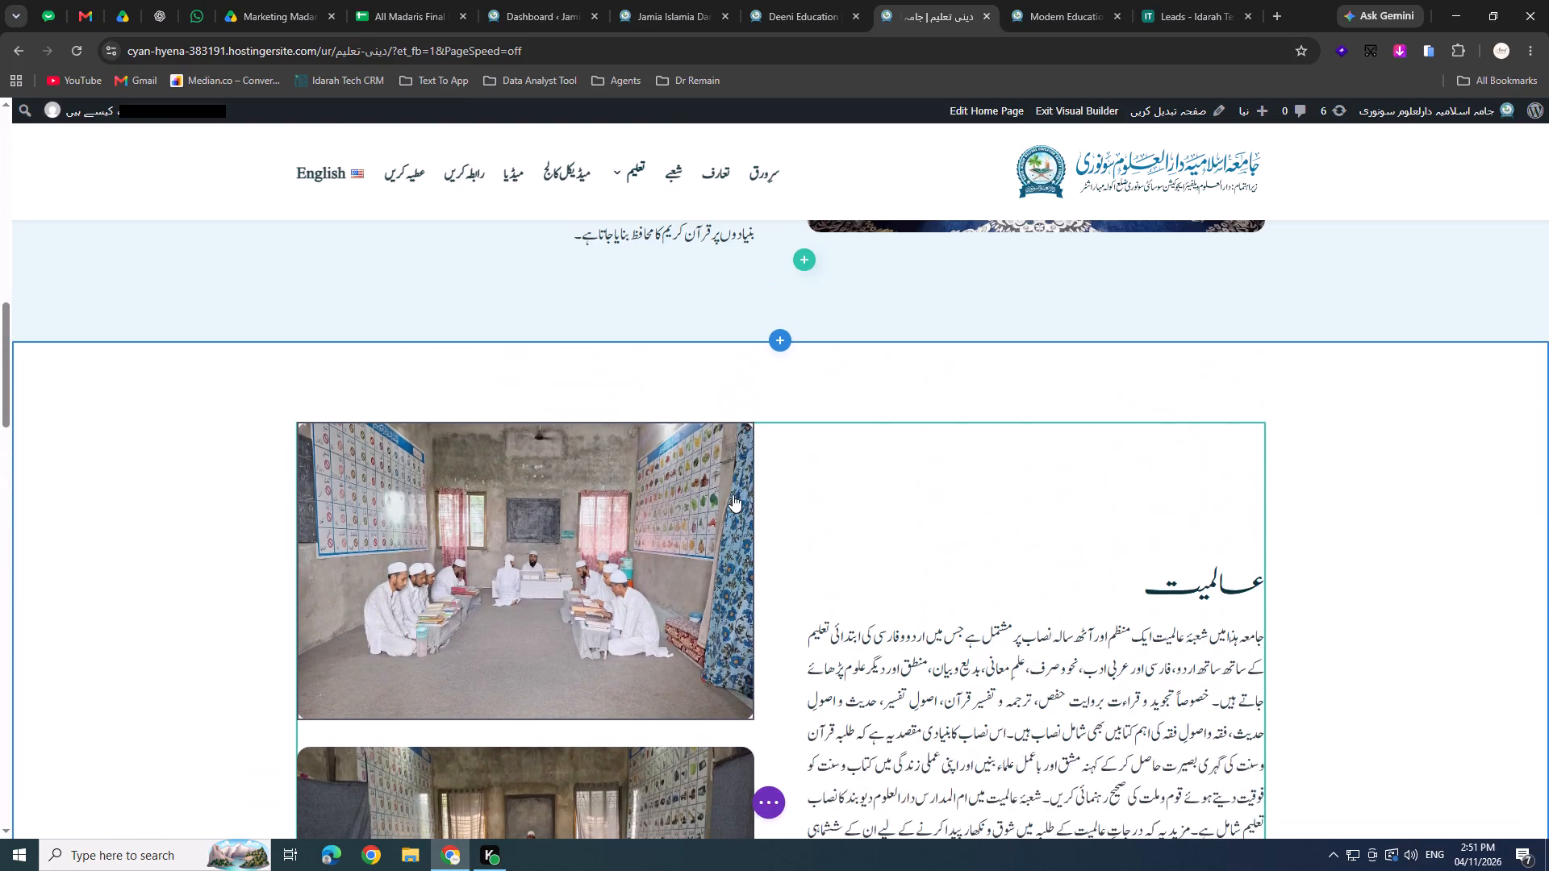
click(674, 490)
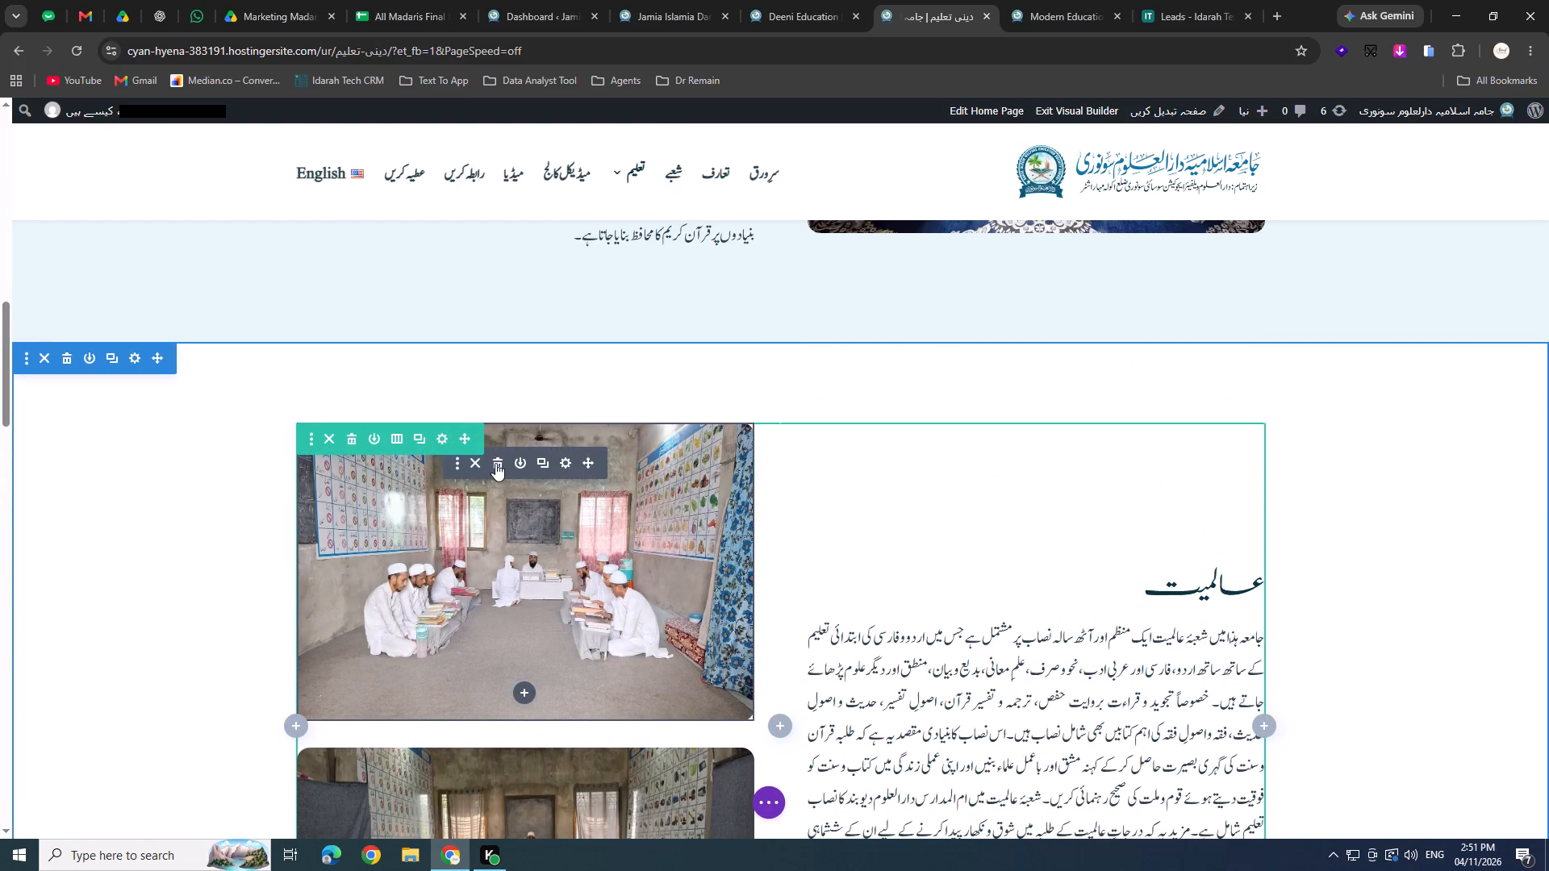
click(495, 463)
Save the Urdu Deeni Education page and exit its Visual Builder.
key(ctrl+s)
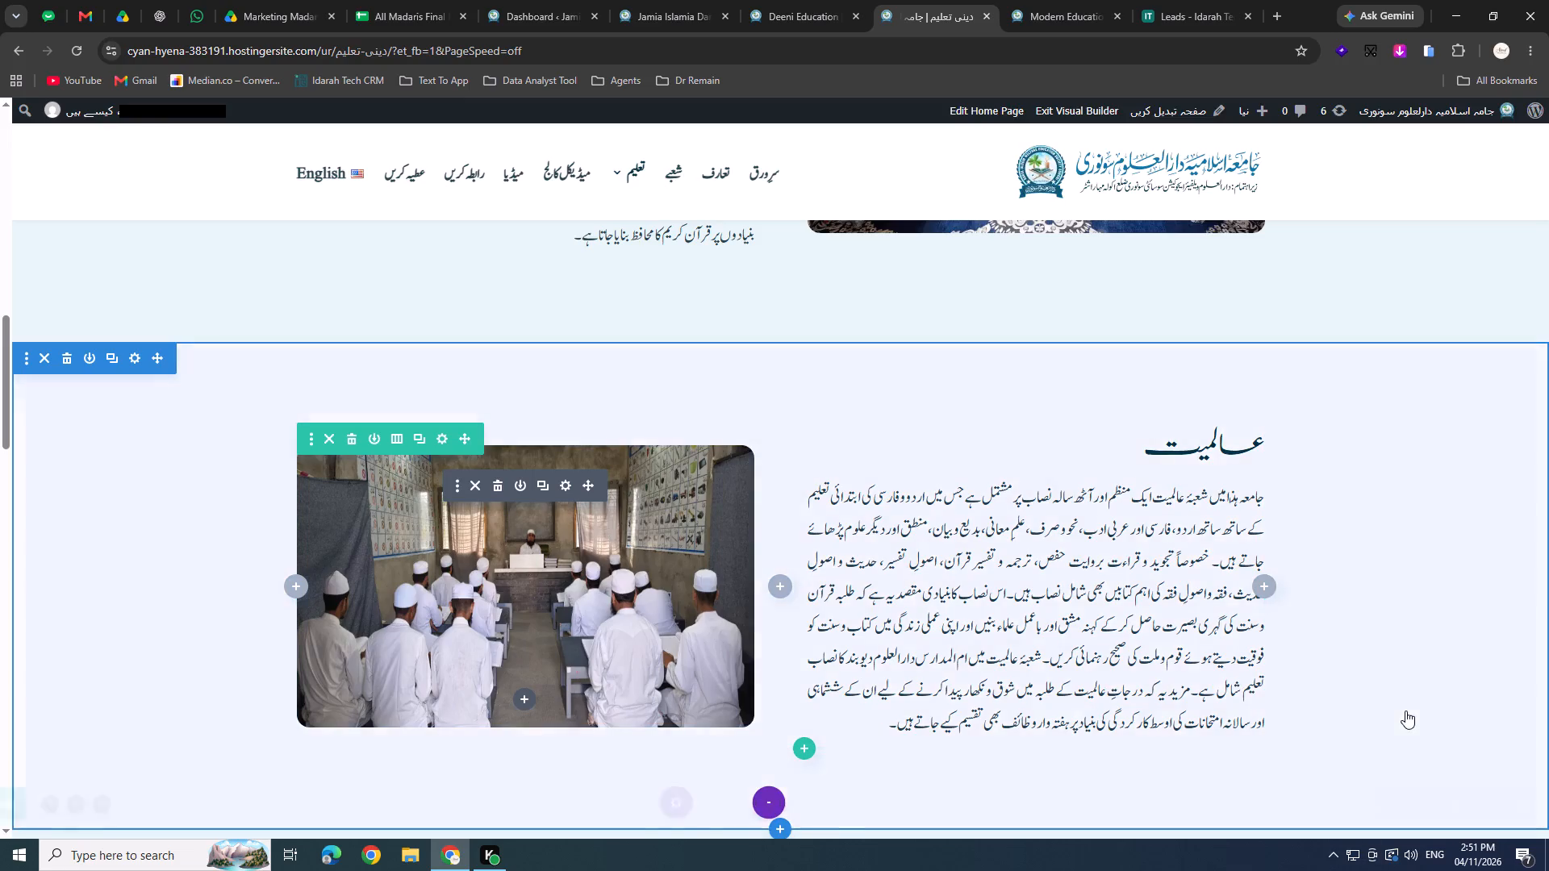
scroll(1331, 666, up, 3)
scroll(1222, 673, up, 3)
scroll(924, 623, down, 1)
scroll(801, 572, up, 2)
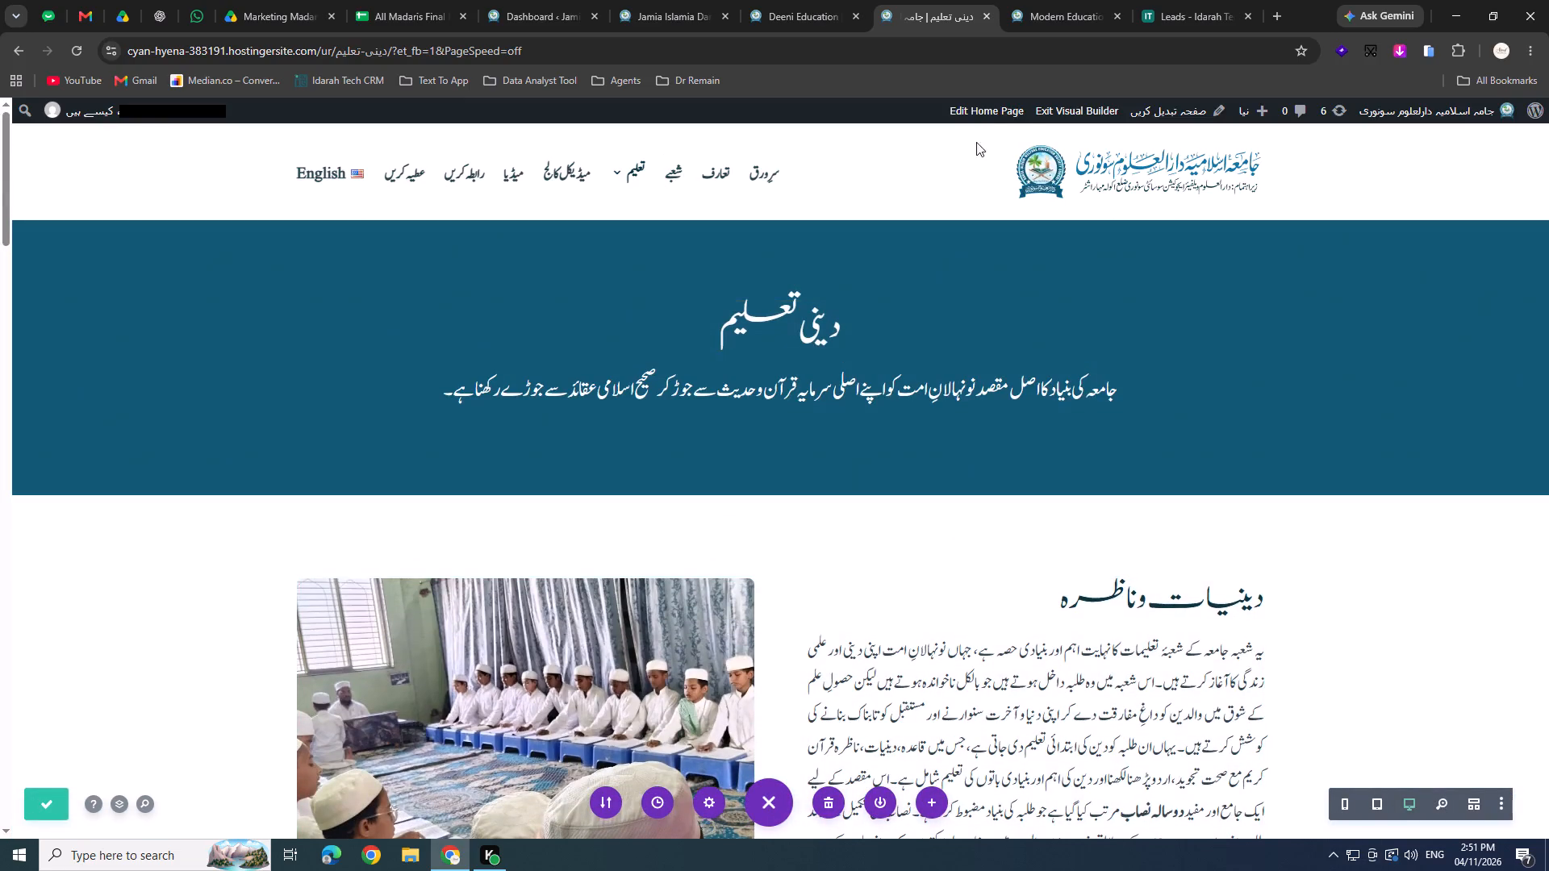
click(1069, 113)
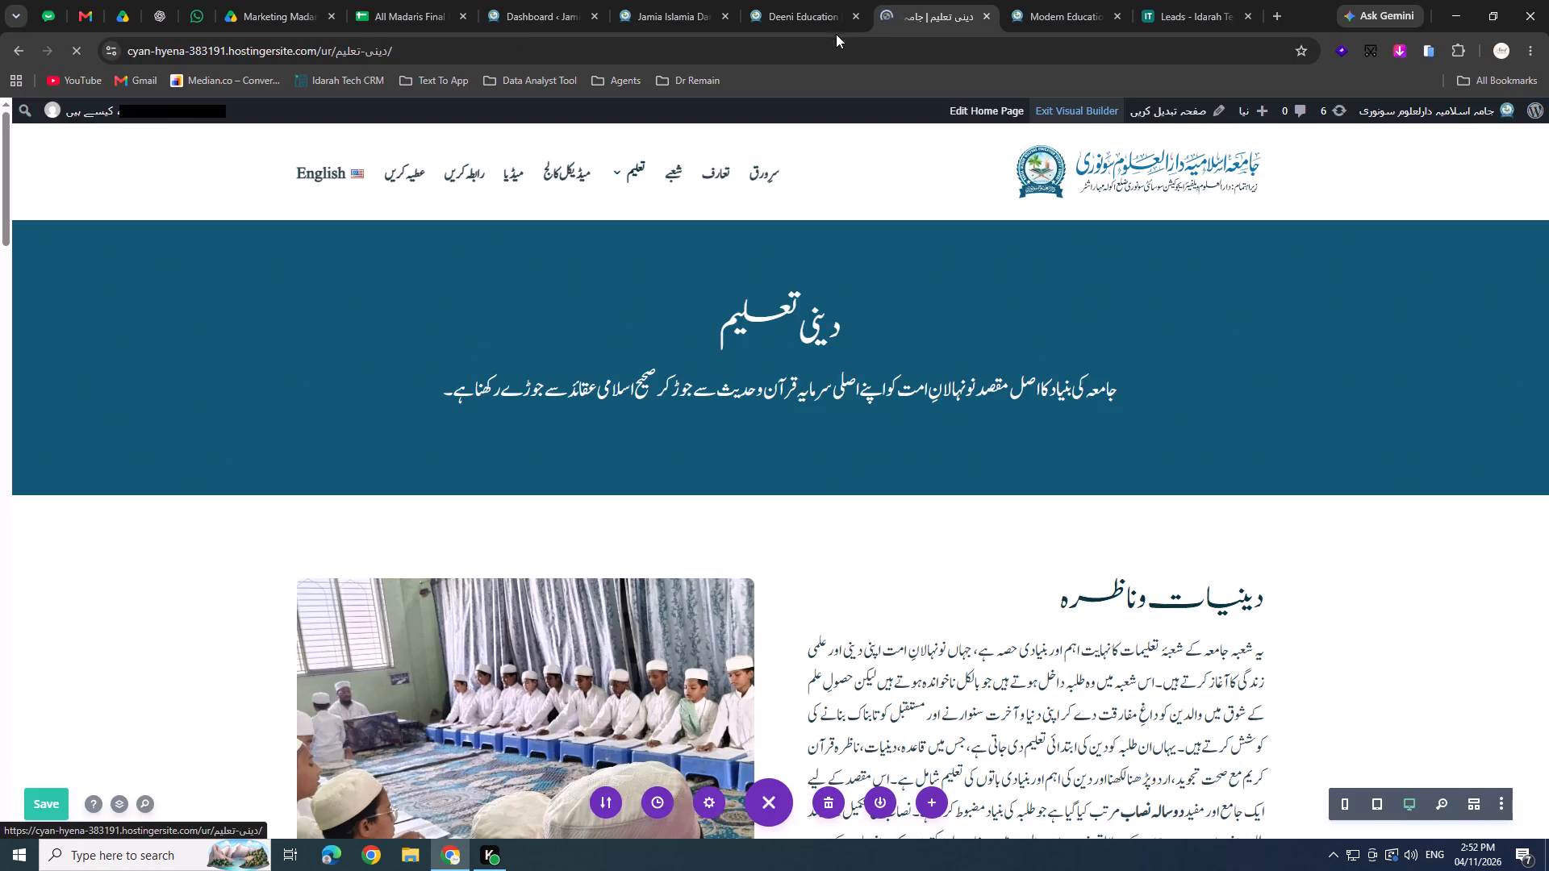
Exit the Visual Builder on the English Deeni Education page.
click(827, 15)
click(501, 108)
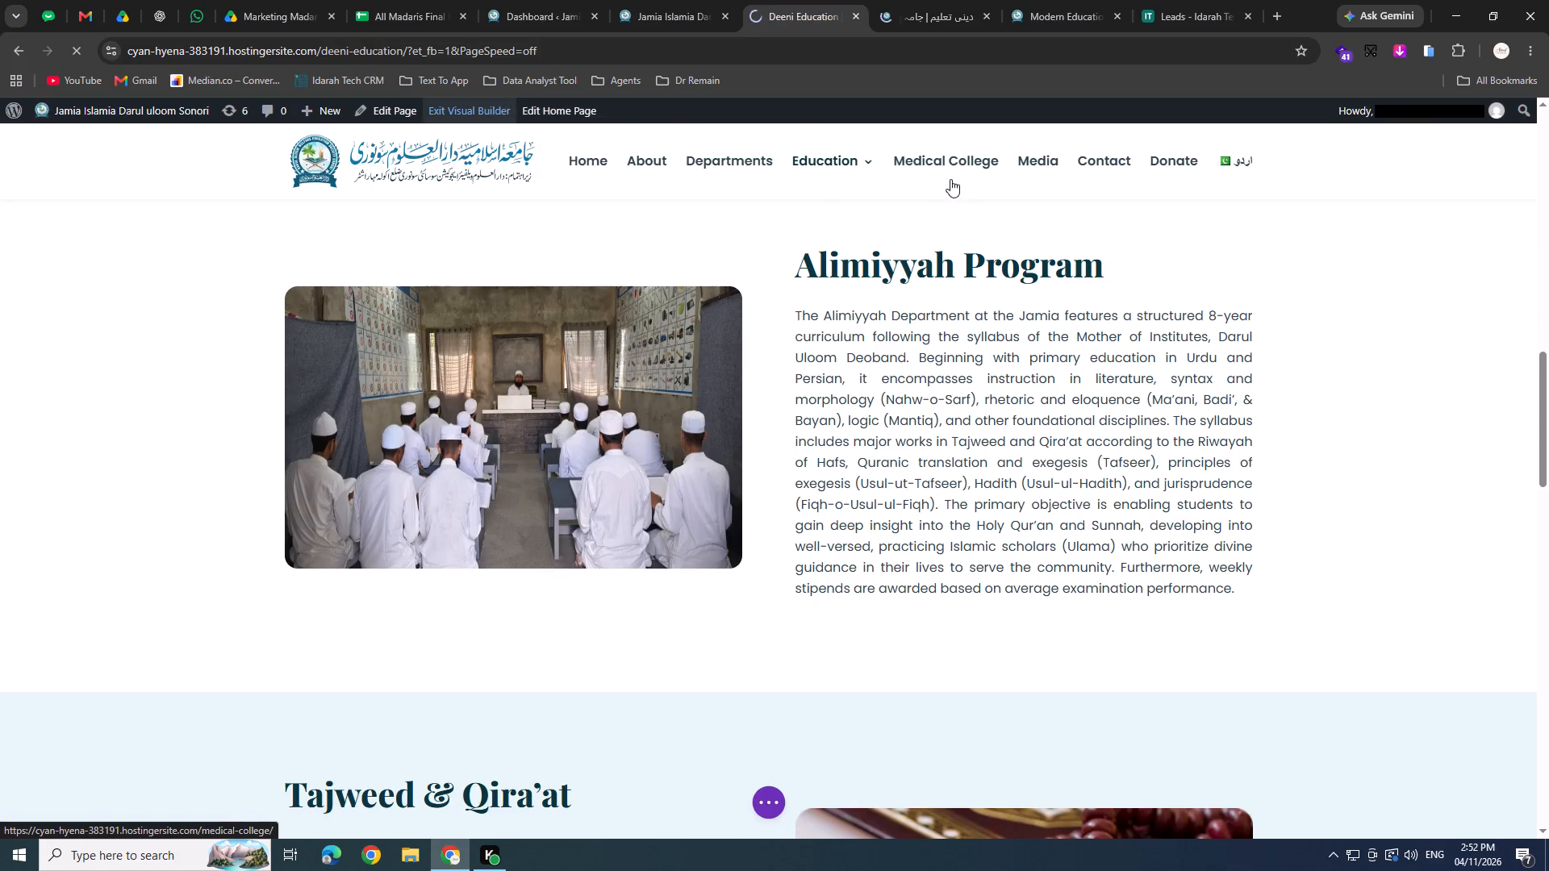
Open the Urdu version of the English Modern Education page in a separate tab.
click(1018, 0)
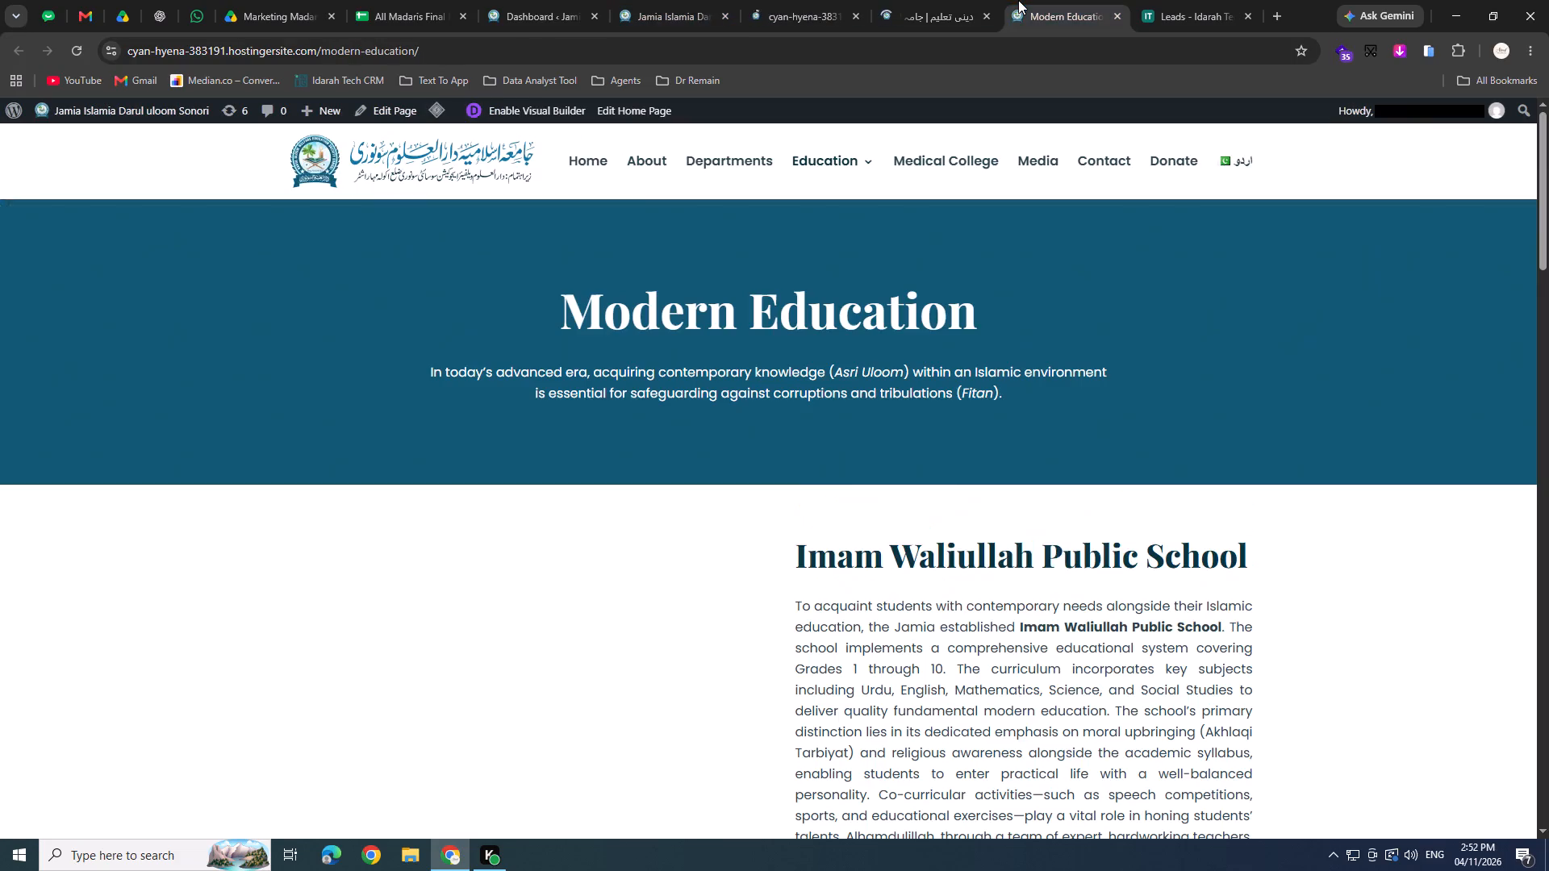
scroll(533, 337, down, 7)
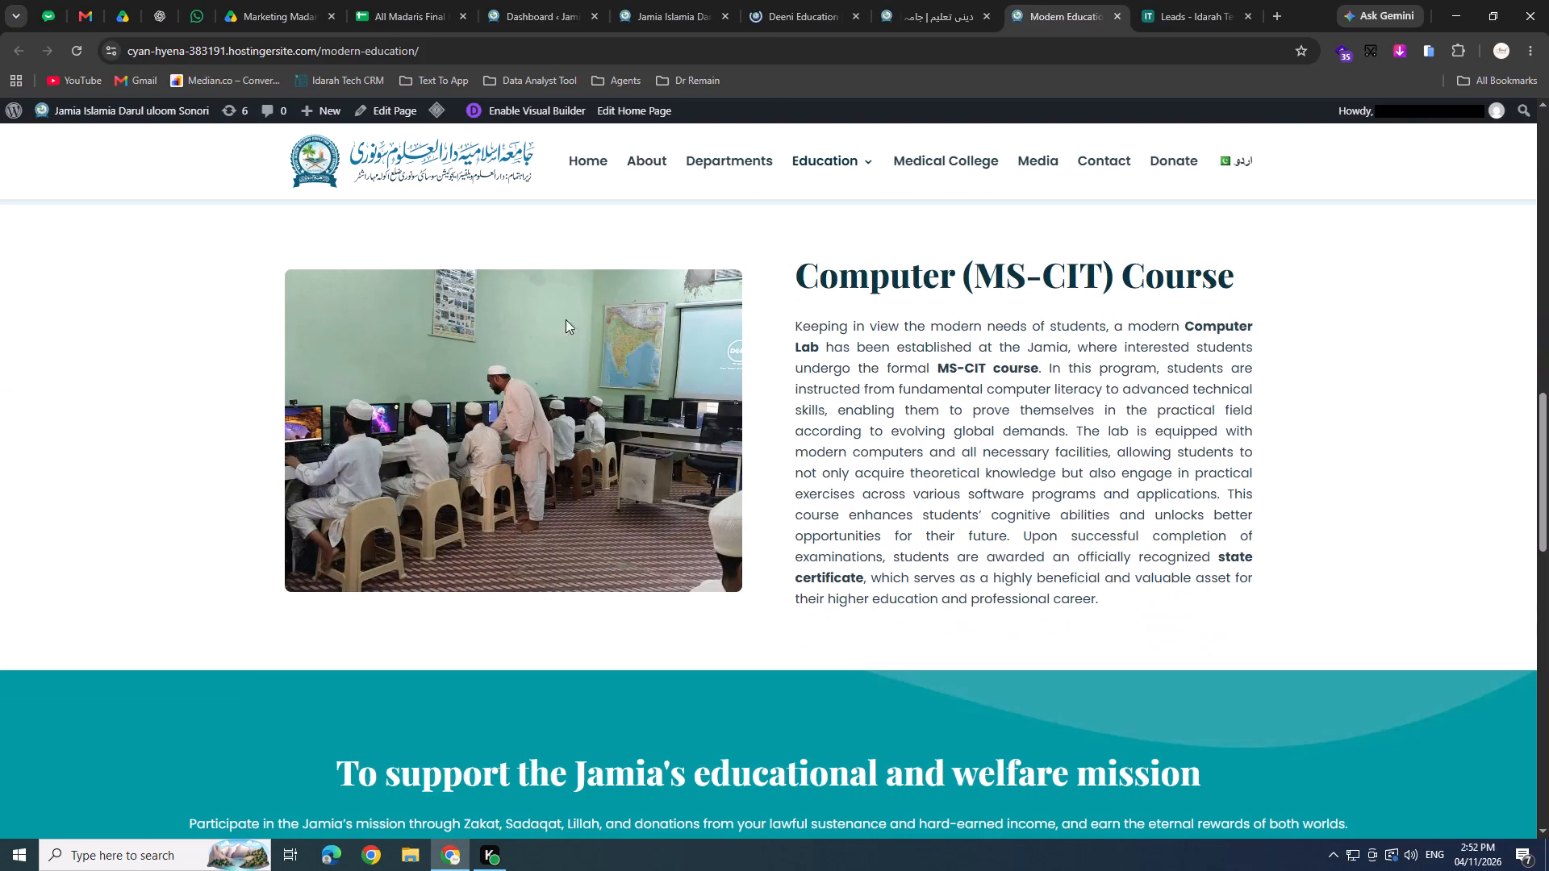
drag(639, 430, 478, 427)
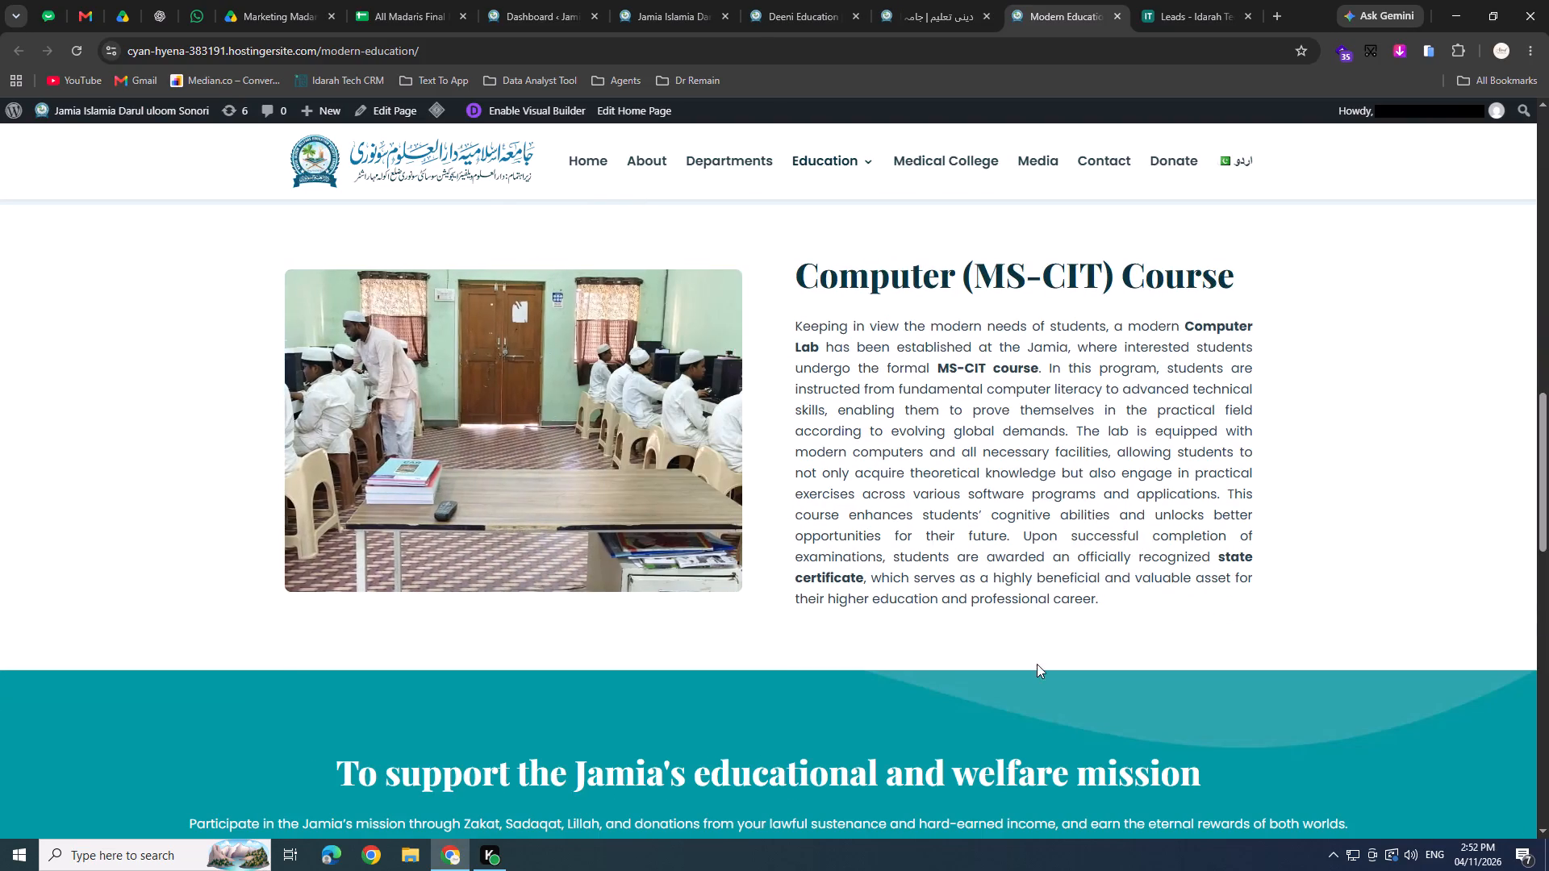
middle_click(1235, 160)
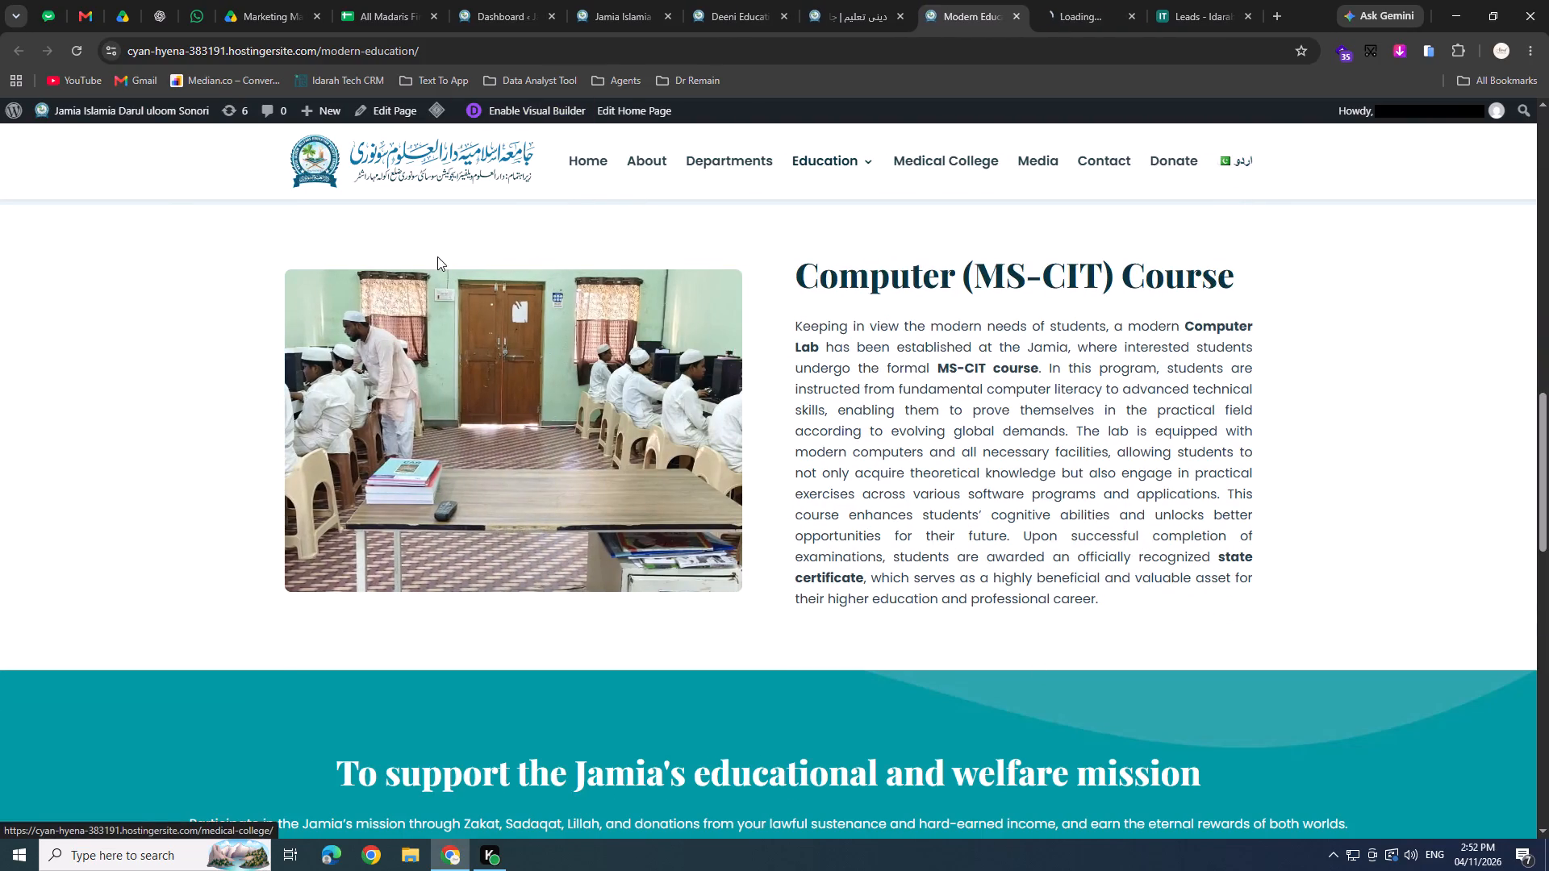
Enable the Visual Builder on the English Modern Education page, closing the Deeni Education tabs while it loads.
click(528, 110)
middle_click(847, 0)
middle_click(730, 0)
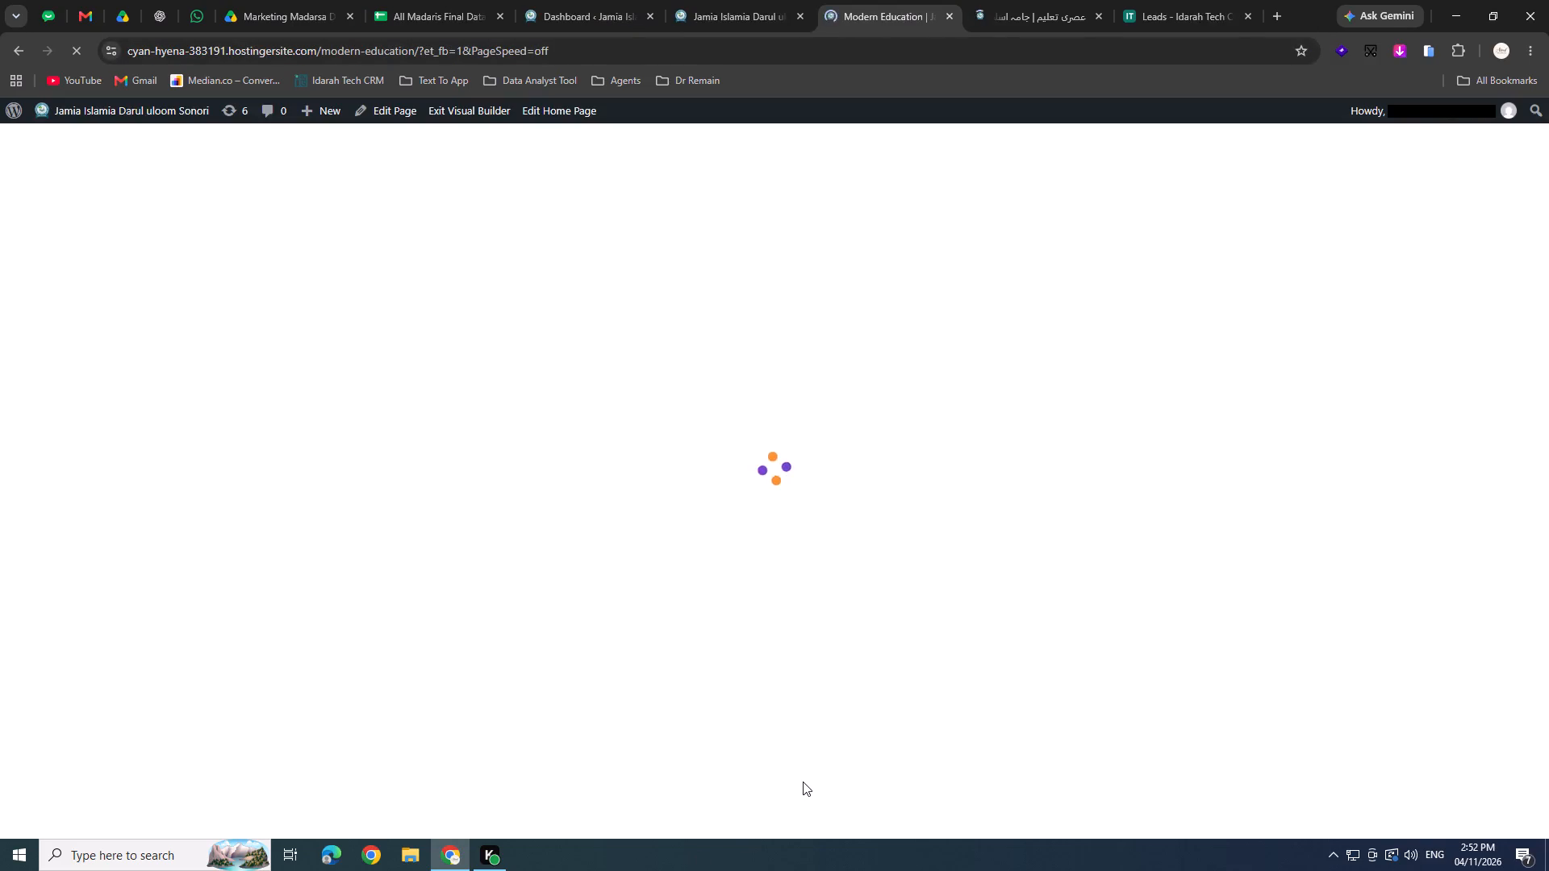
scroll(957, 615, down, 2)
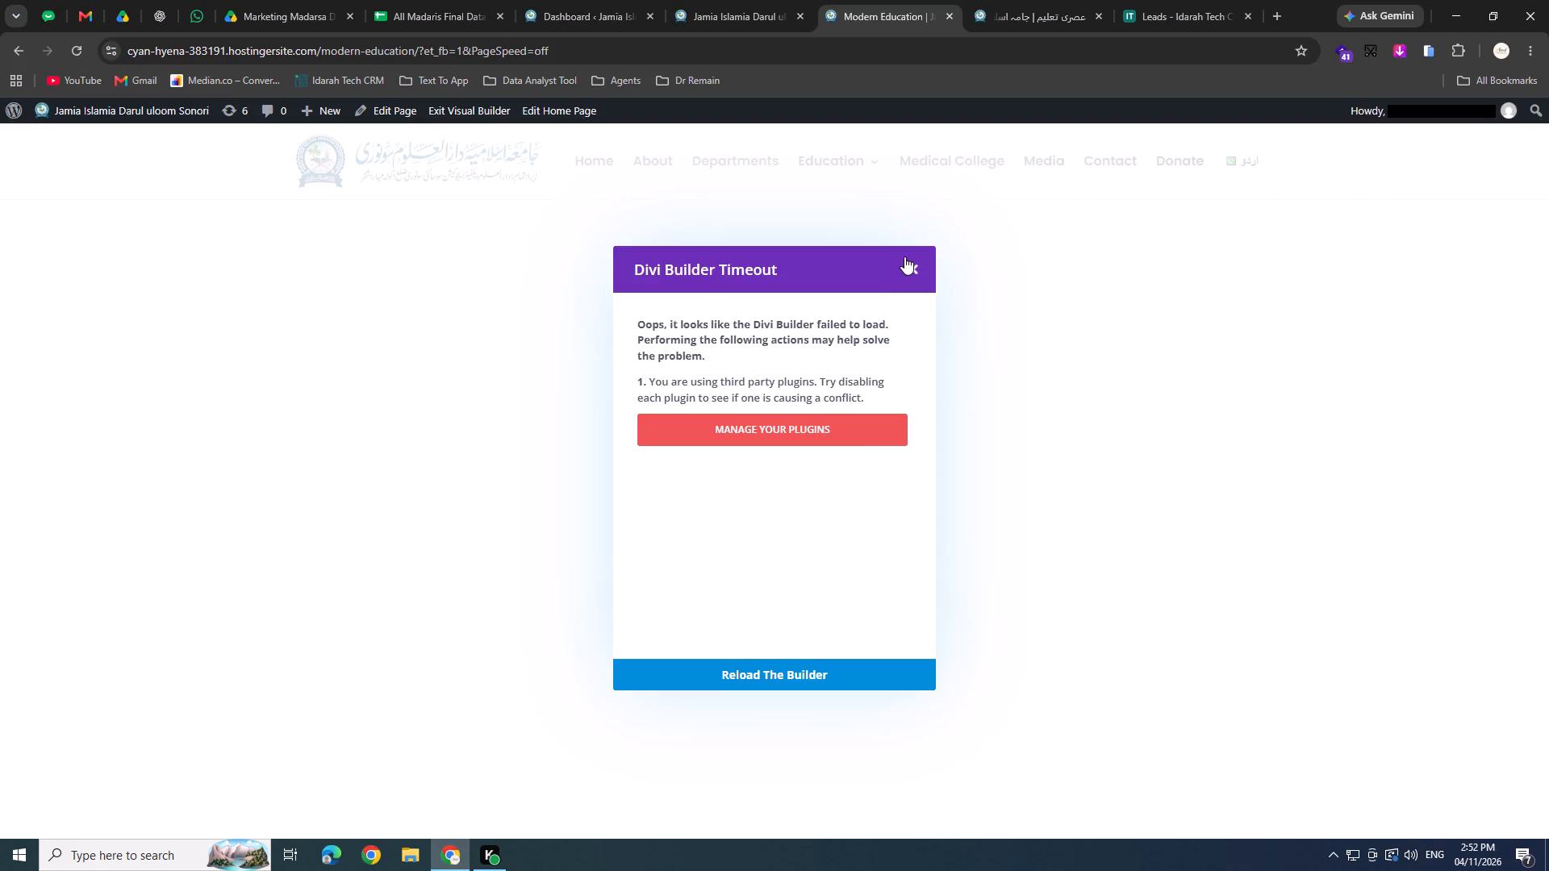
click(883, 690)
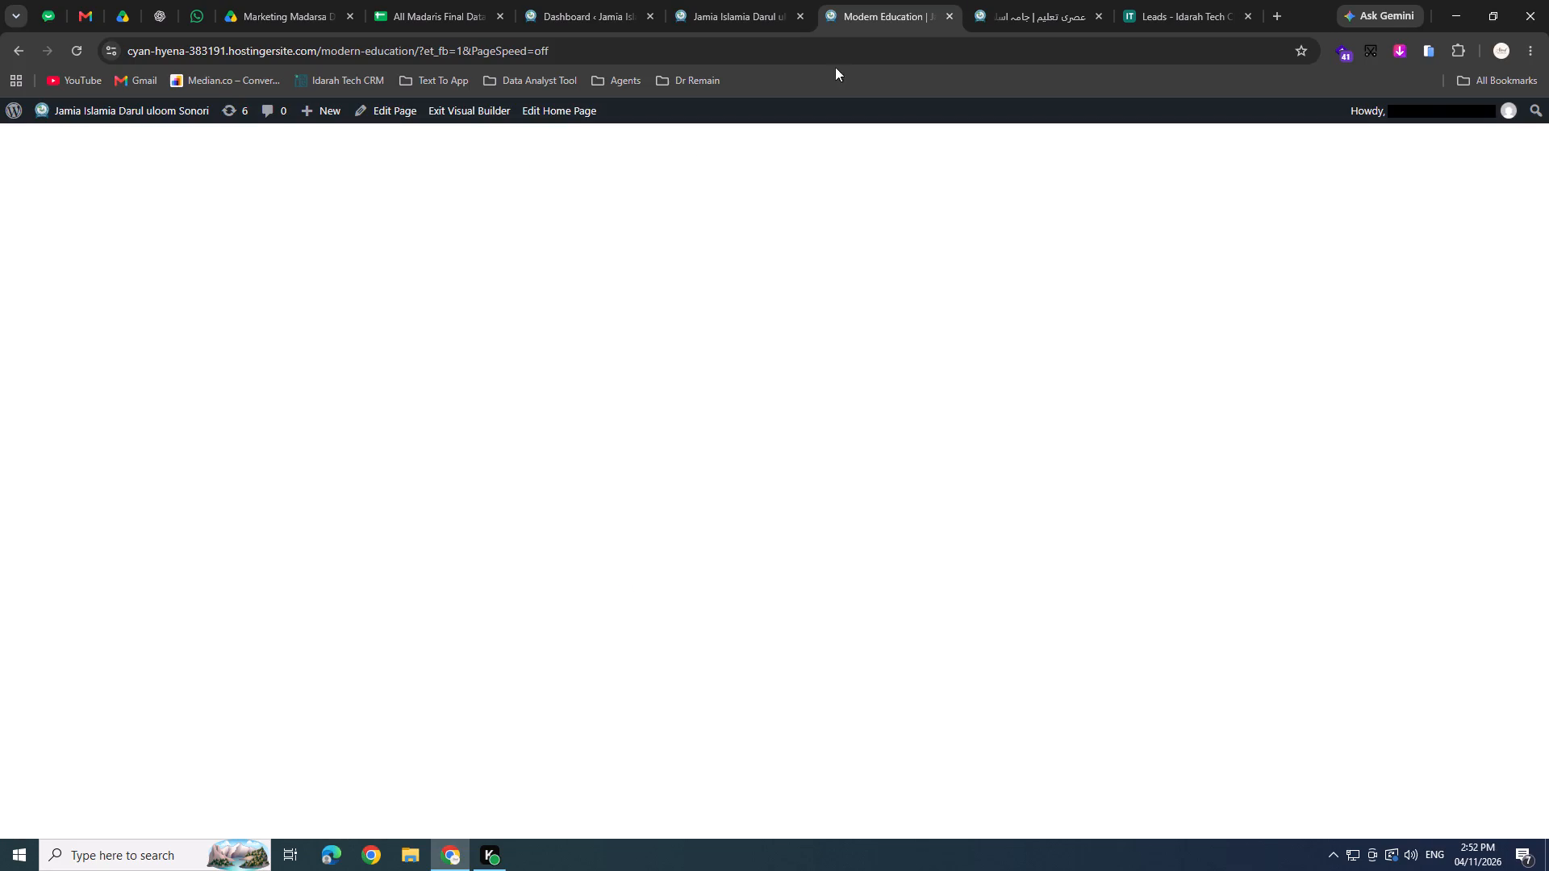
Enable the Visual Builder on the Urdu Modern Education (عصری تعلیم) page.
click(991, 0)
click(958, 110)
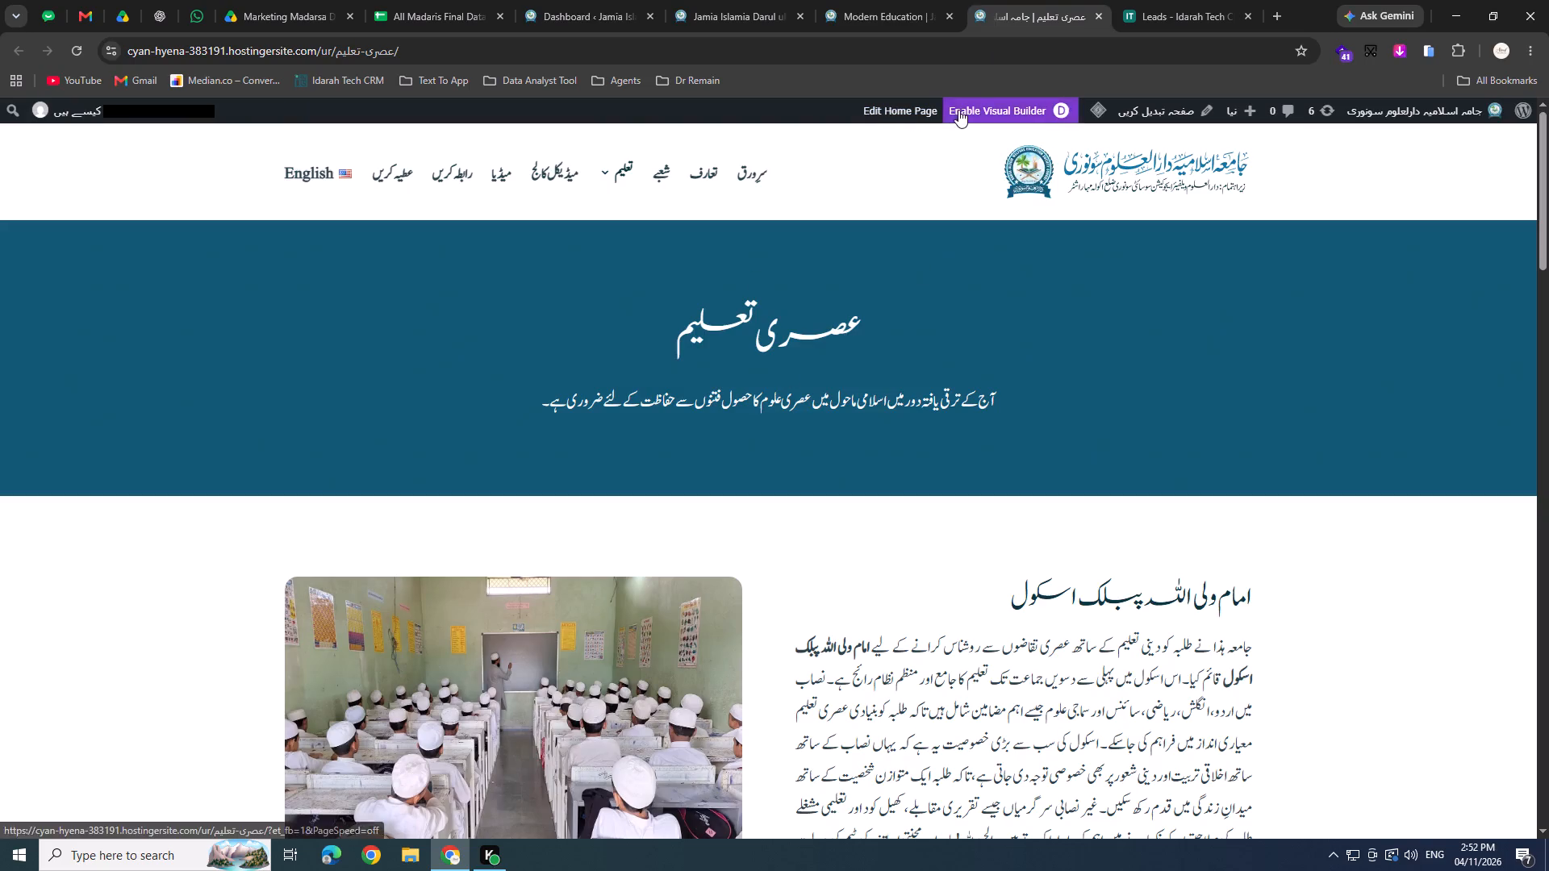
drag(657, 707, 285, 636)
Dismiss the builder timeout on the English Modern Education page and reload its Visual Builder.
click(941, 0)
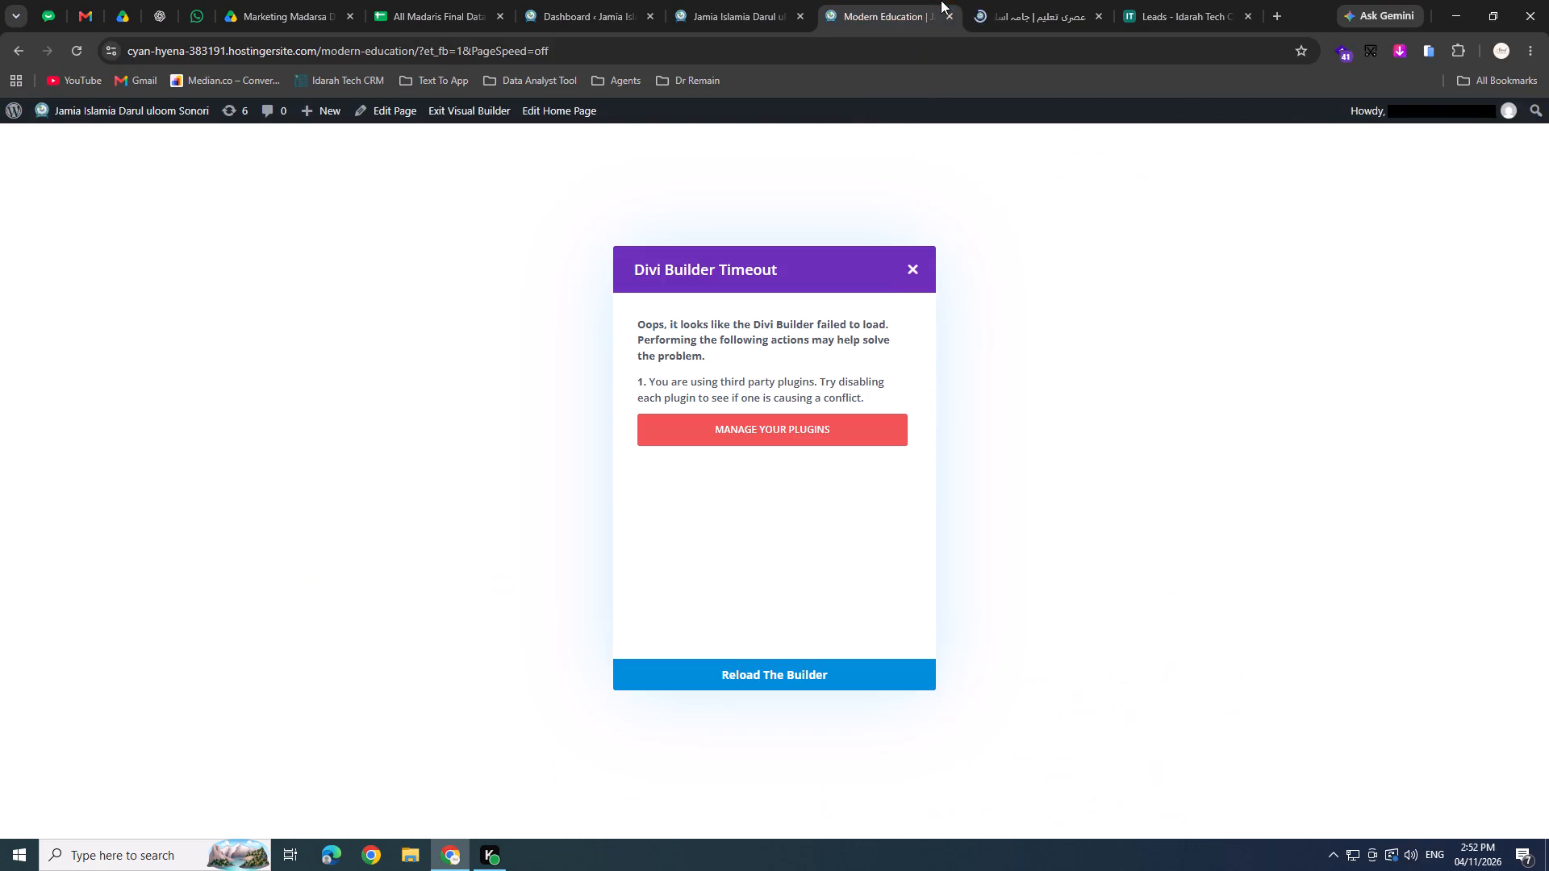
click(914, 281)
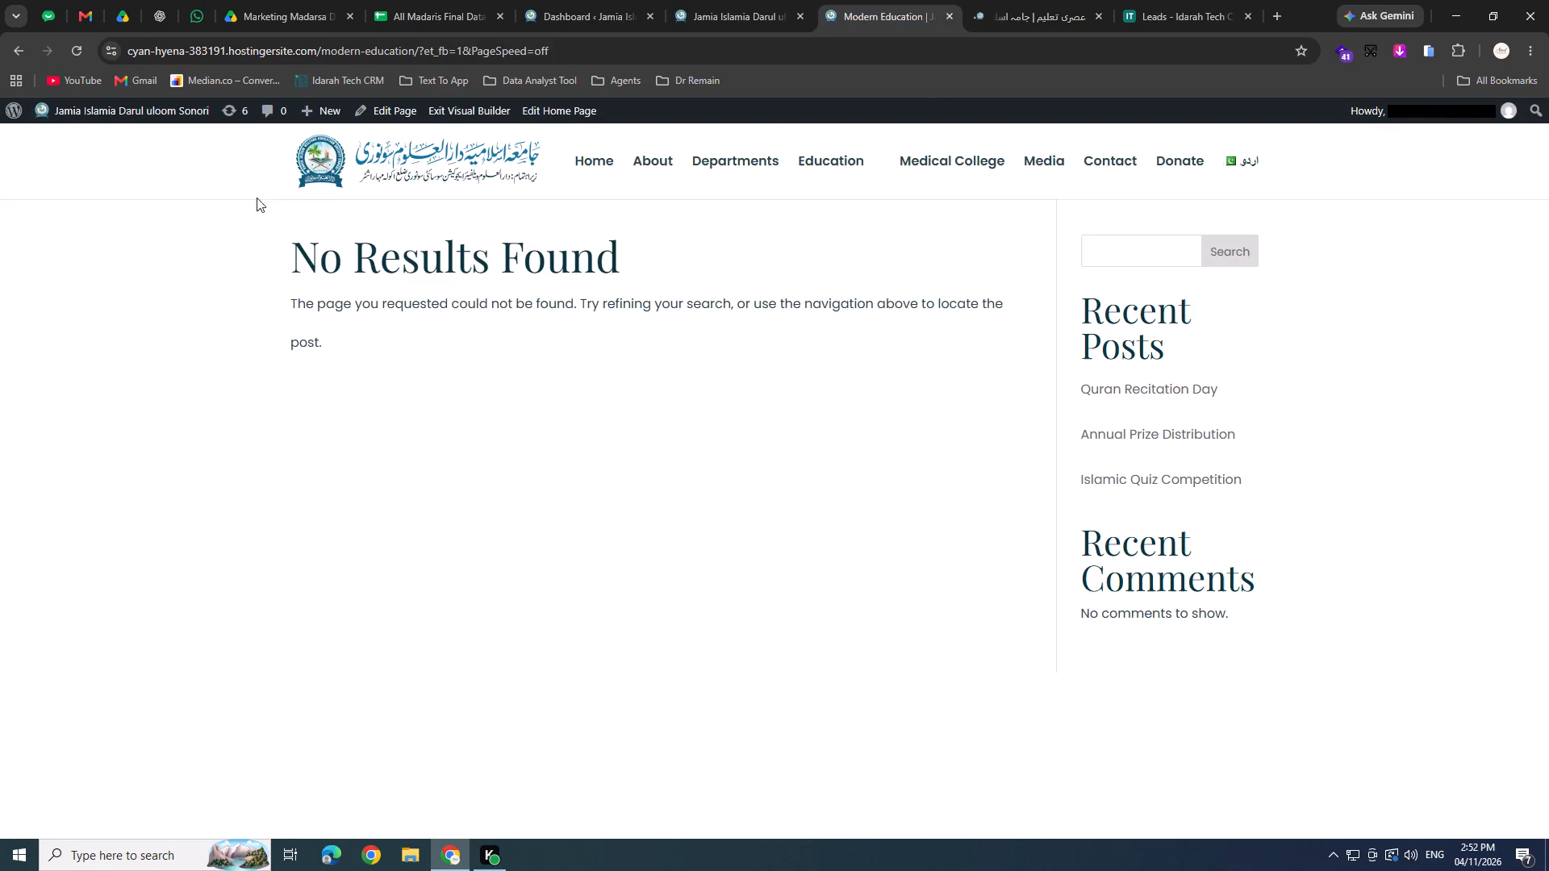
click(26, 46)
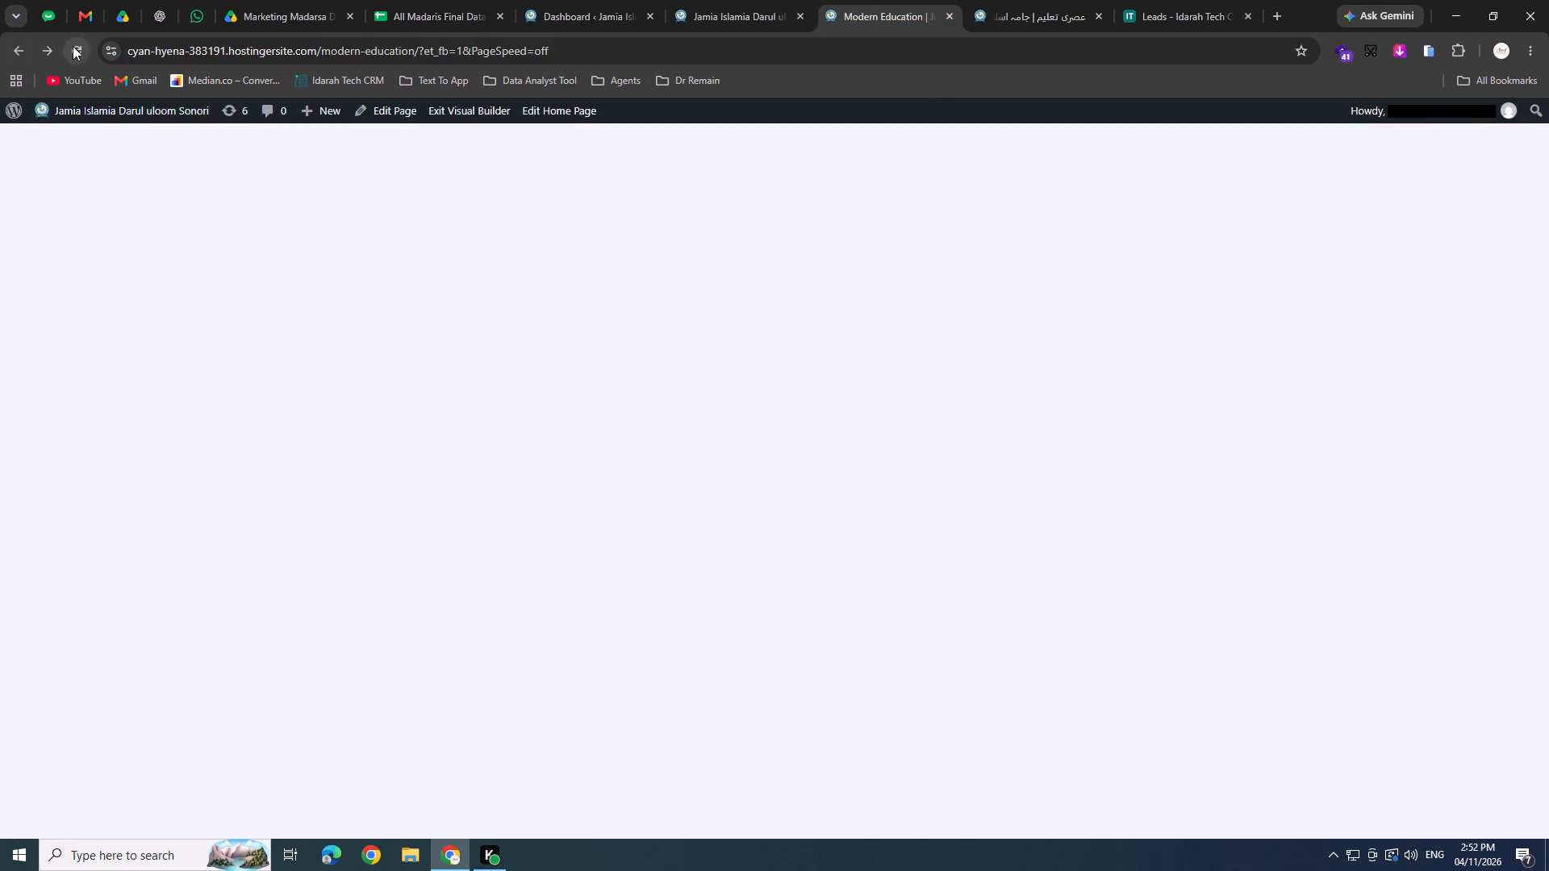
click(73, 46)
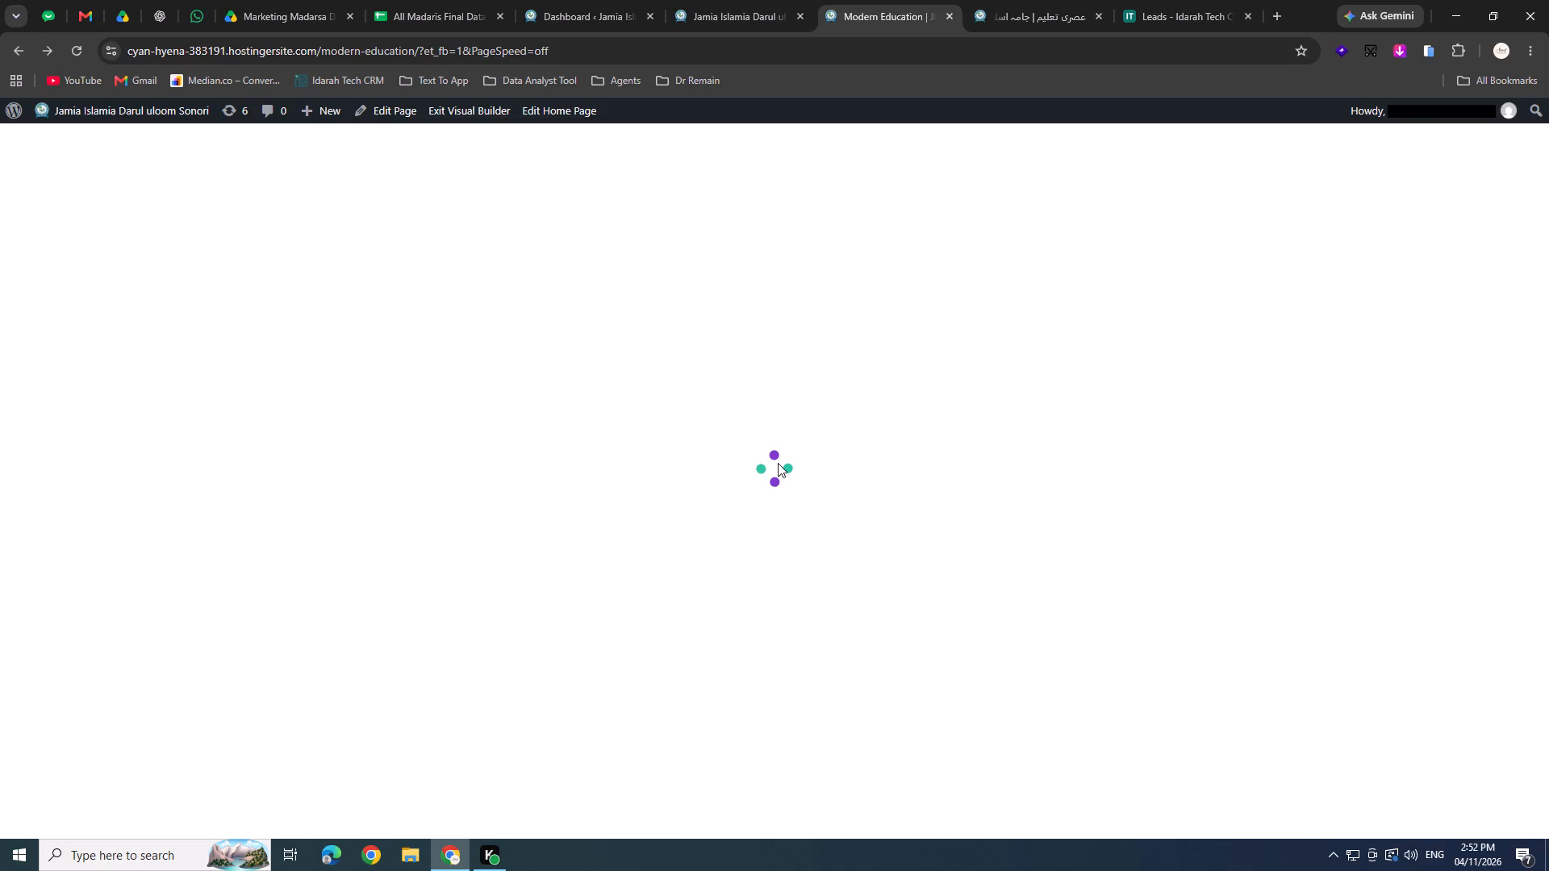
Copy the image module from the English Imam Waliullah Public School section.
scroll(778, 463, down, 1)
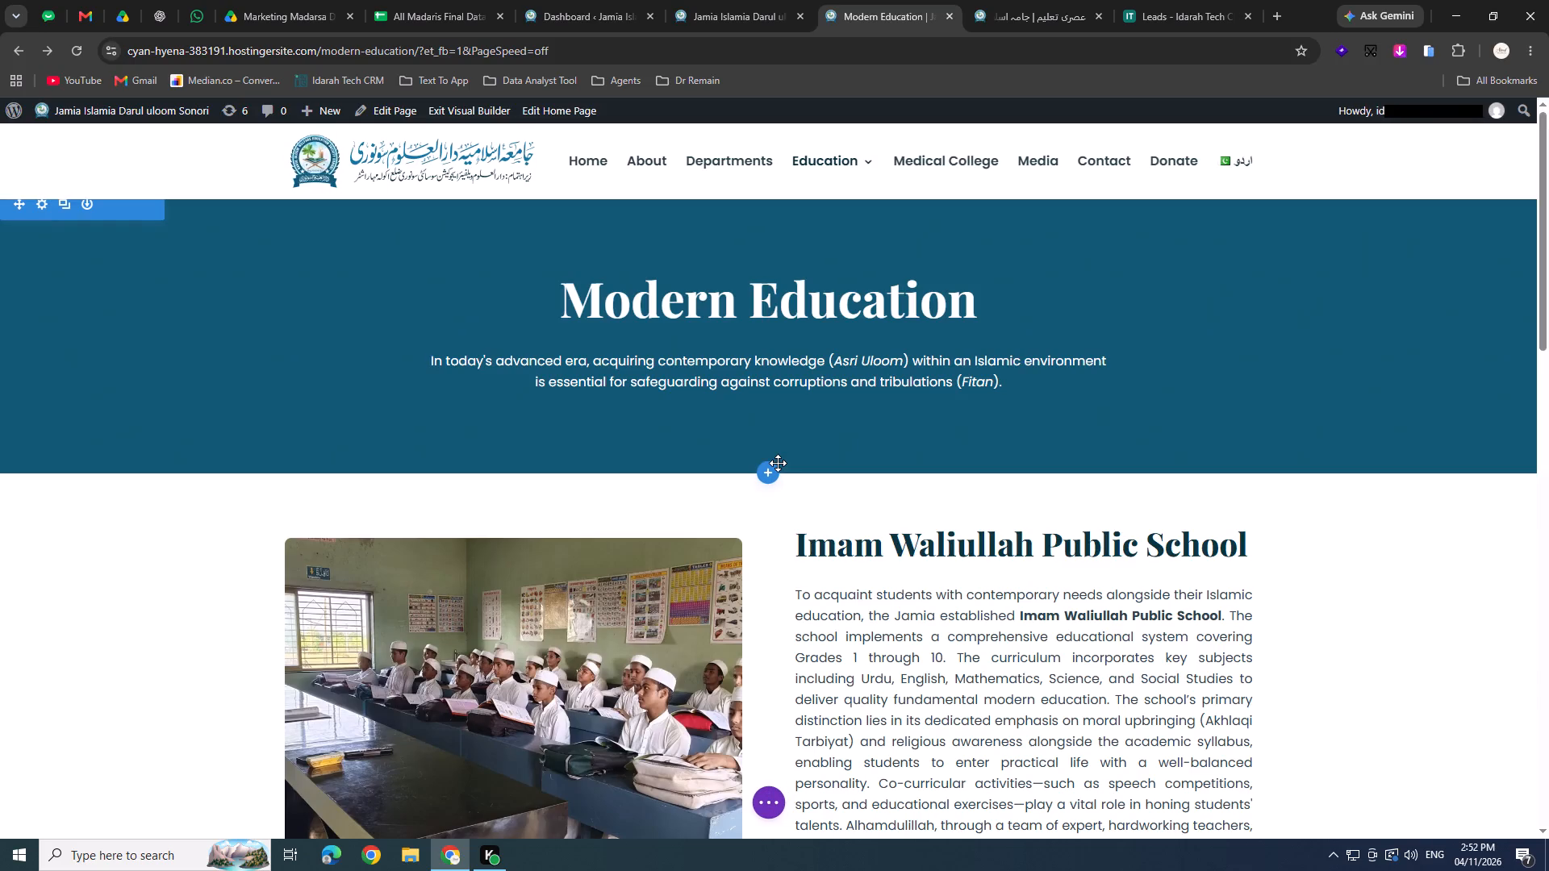
right_click(616, 498)
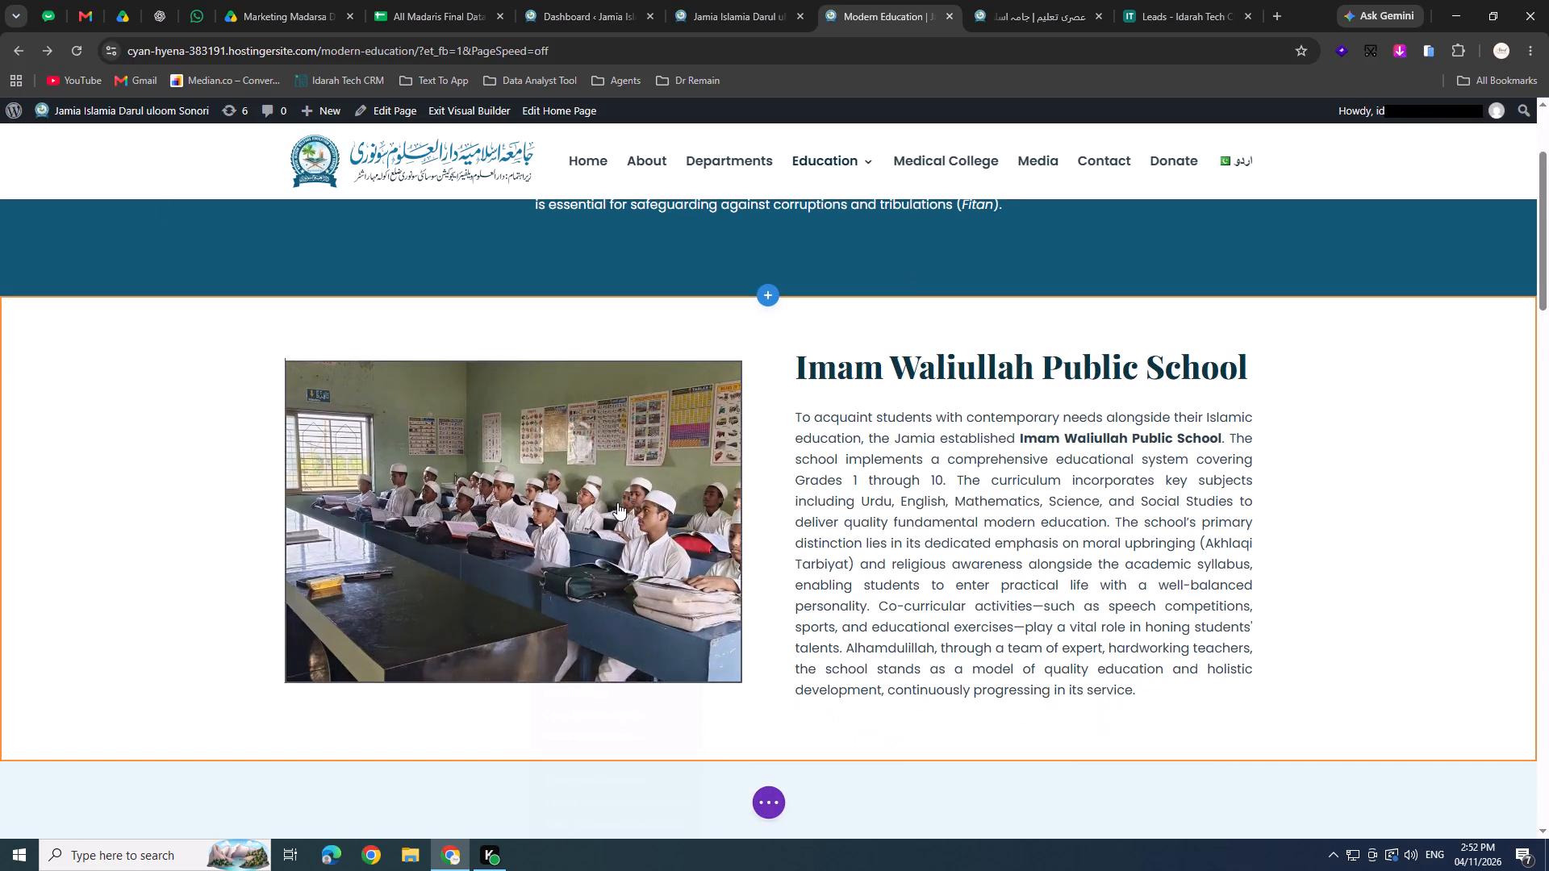
click(608, 695)
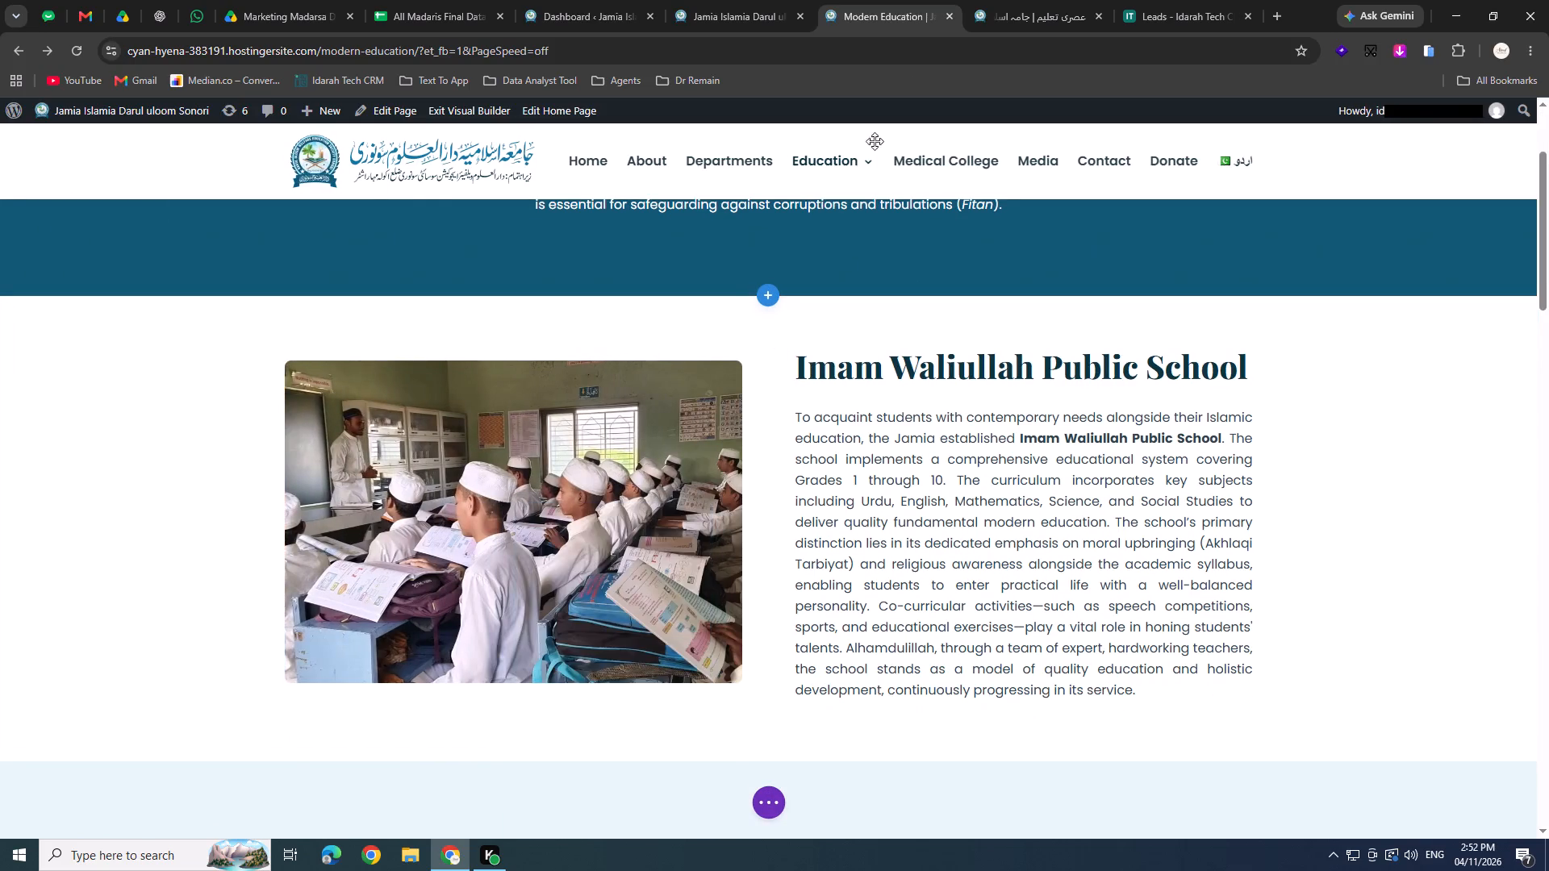
Replace the classroom photo in the Urdu امام ولی اللہ پبلک اسکول section with the copied module by deleting it and pasting.
click(1022, 0)
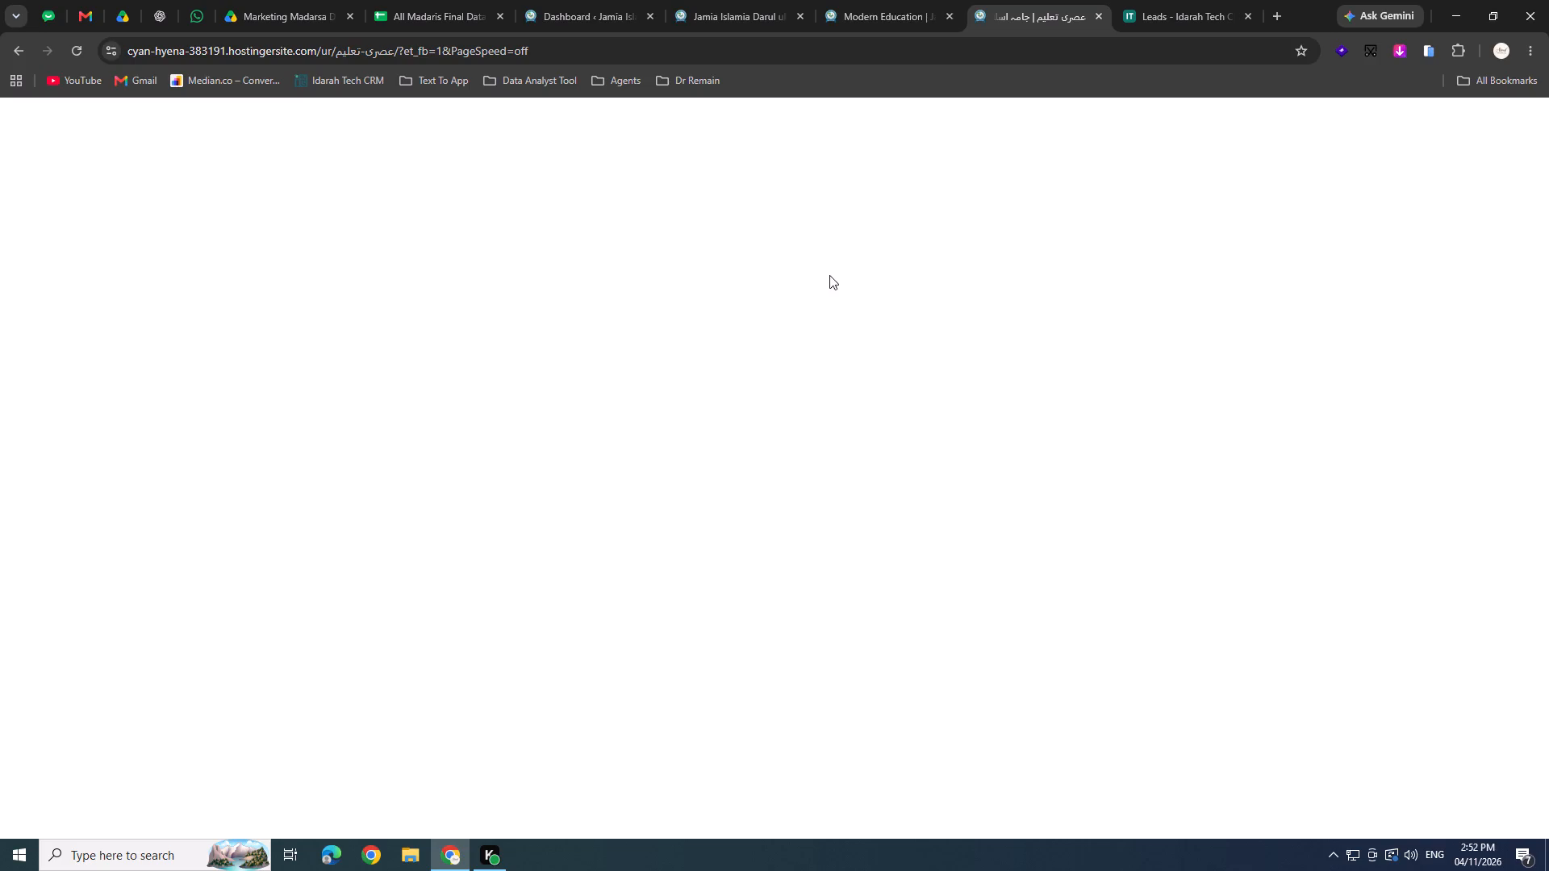
scroll(728, 424, down, 2)
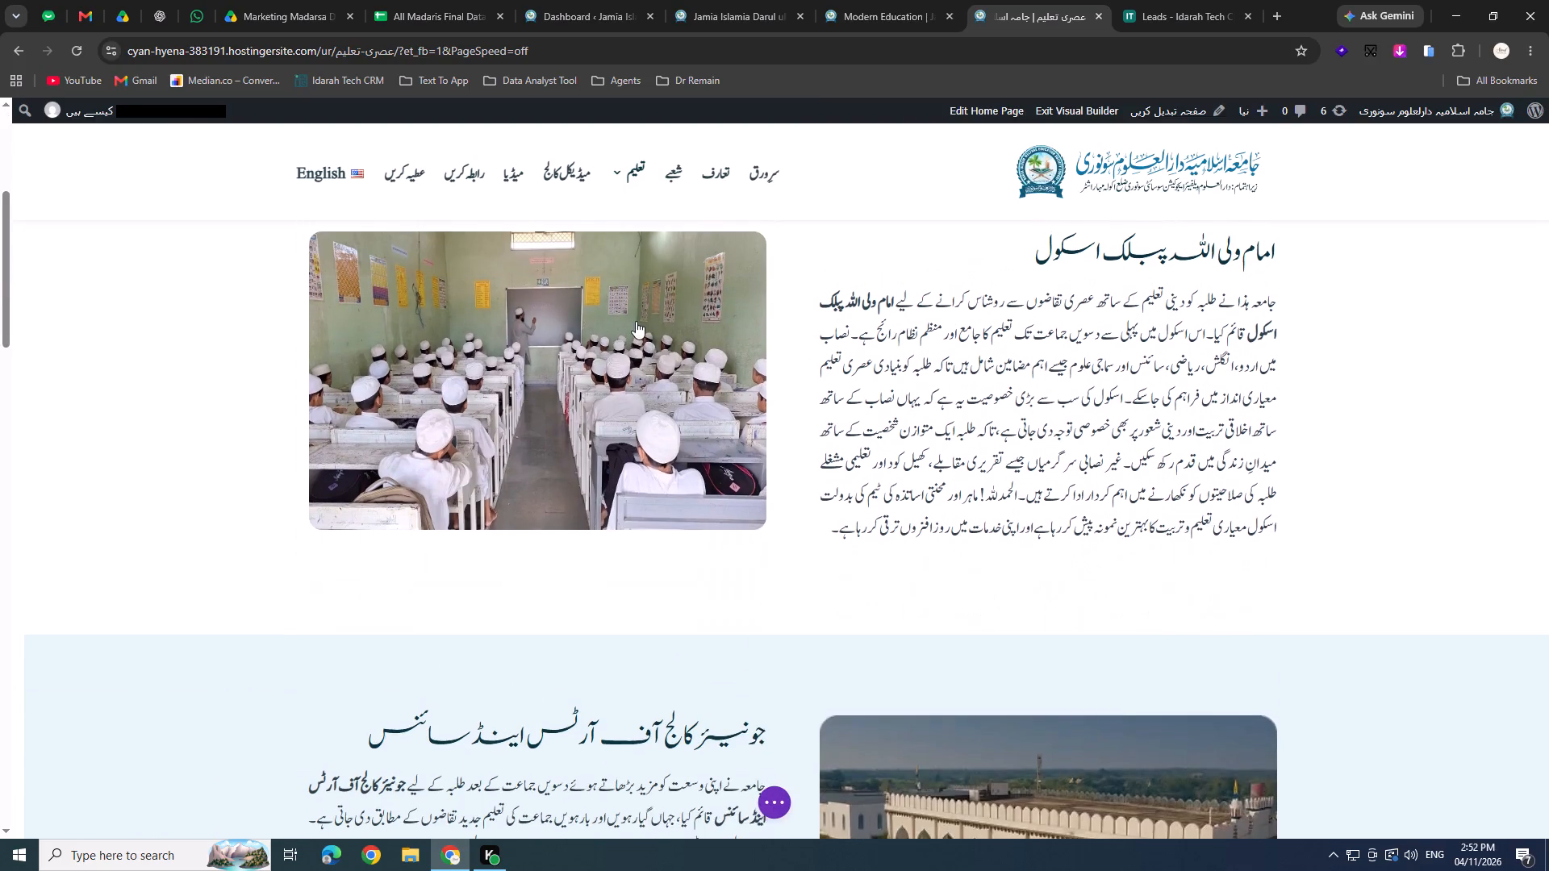
click(636, 321)
click(493, 273)
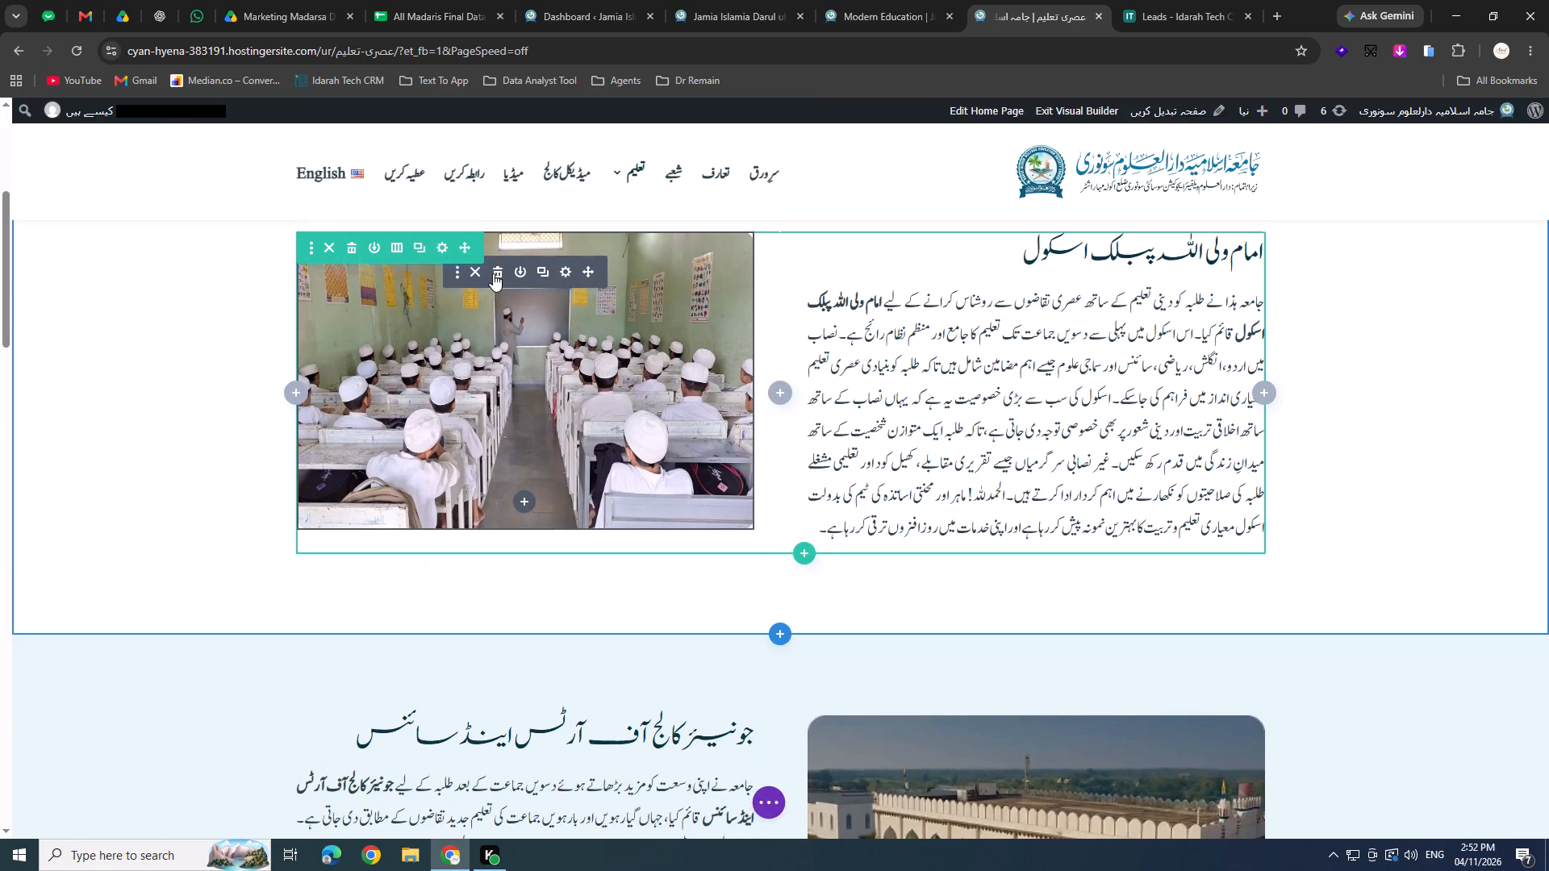
right_click(519, 265)
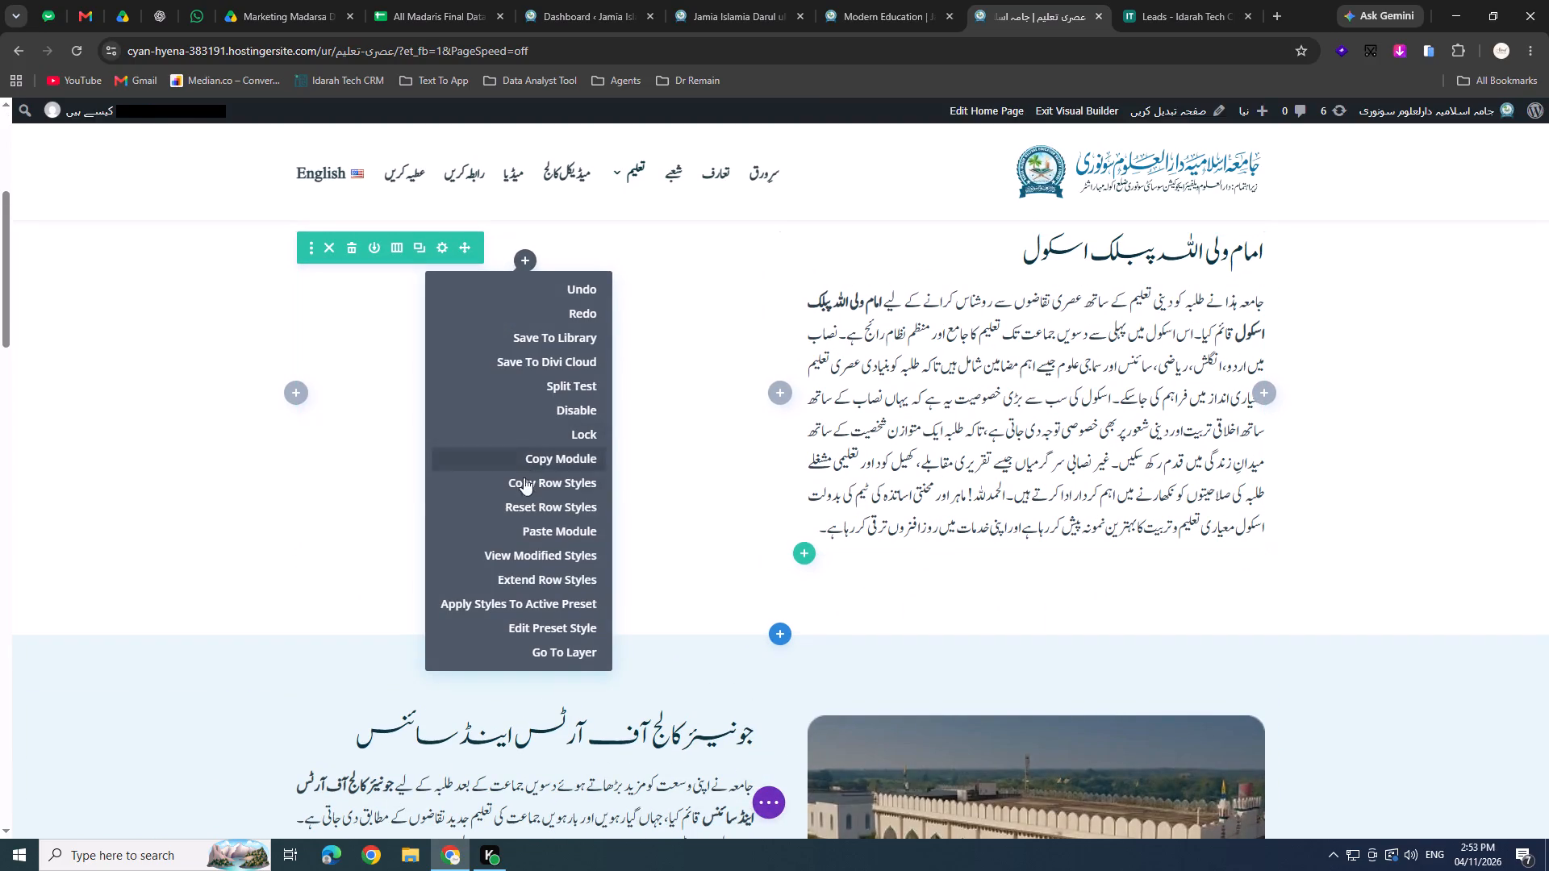
click(534, 529)
Copy the image module from the English Computer (MS-CIT) Course section.
scroll(774, 498, down, 2)
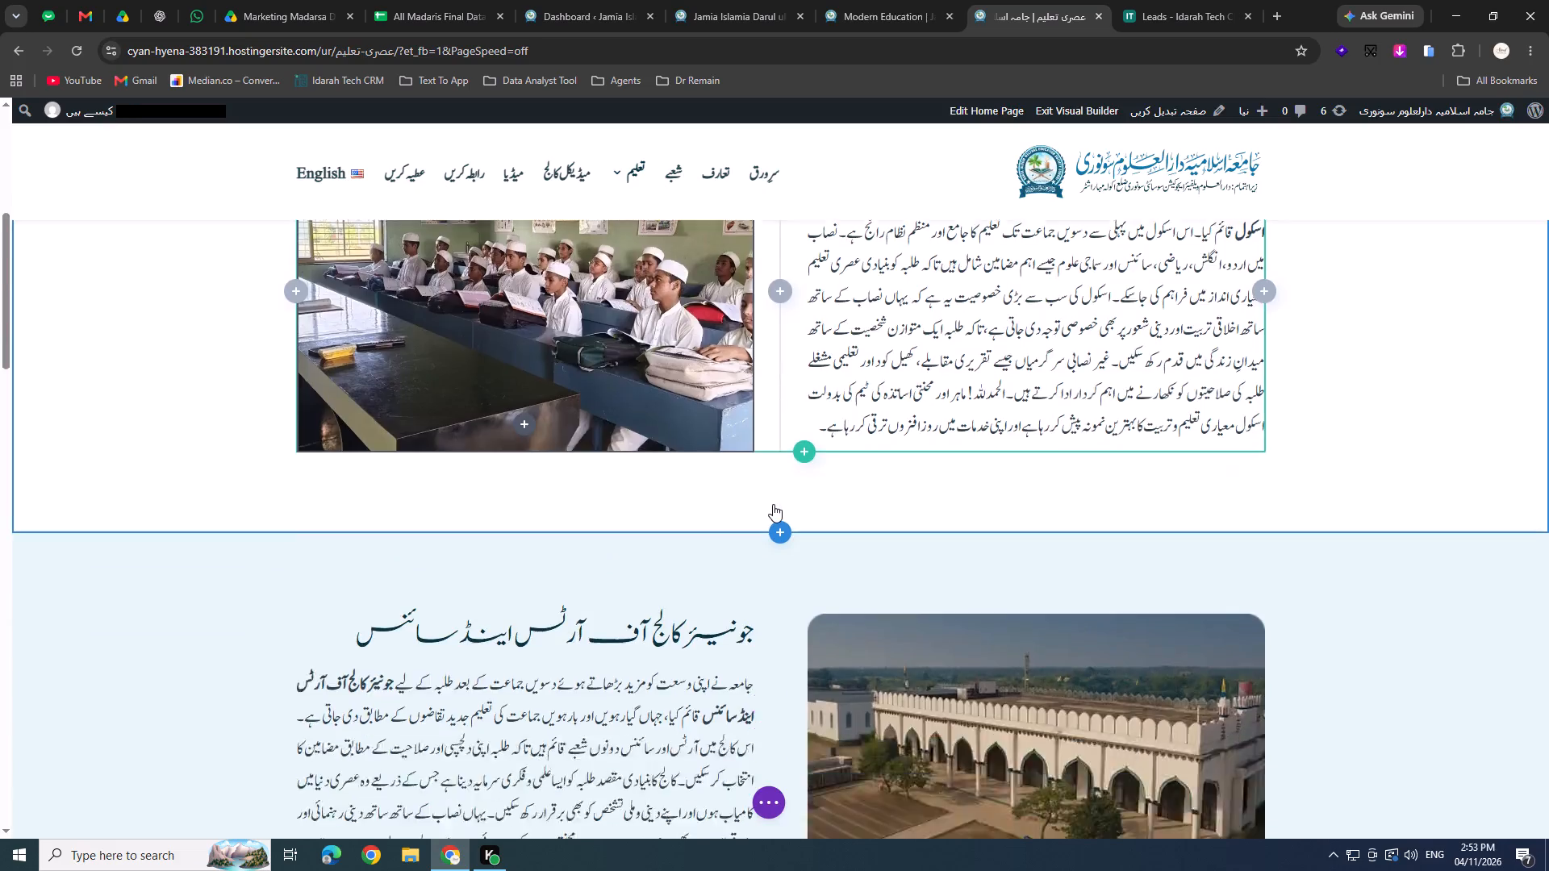
click(872, 0)
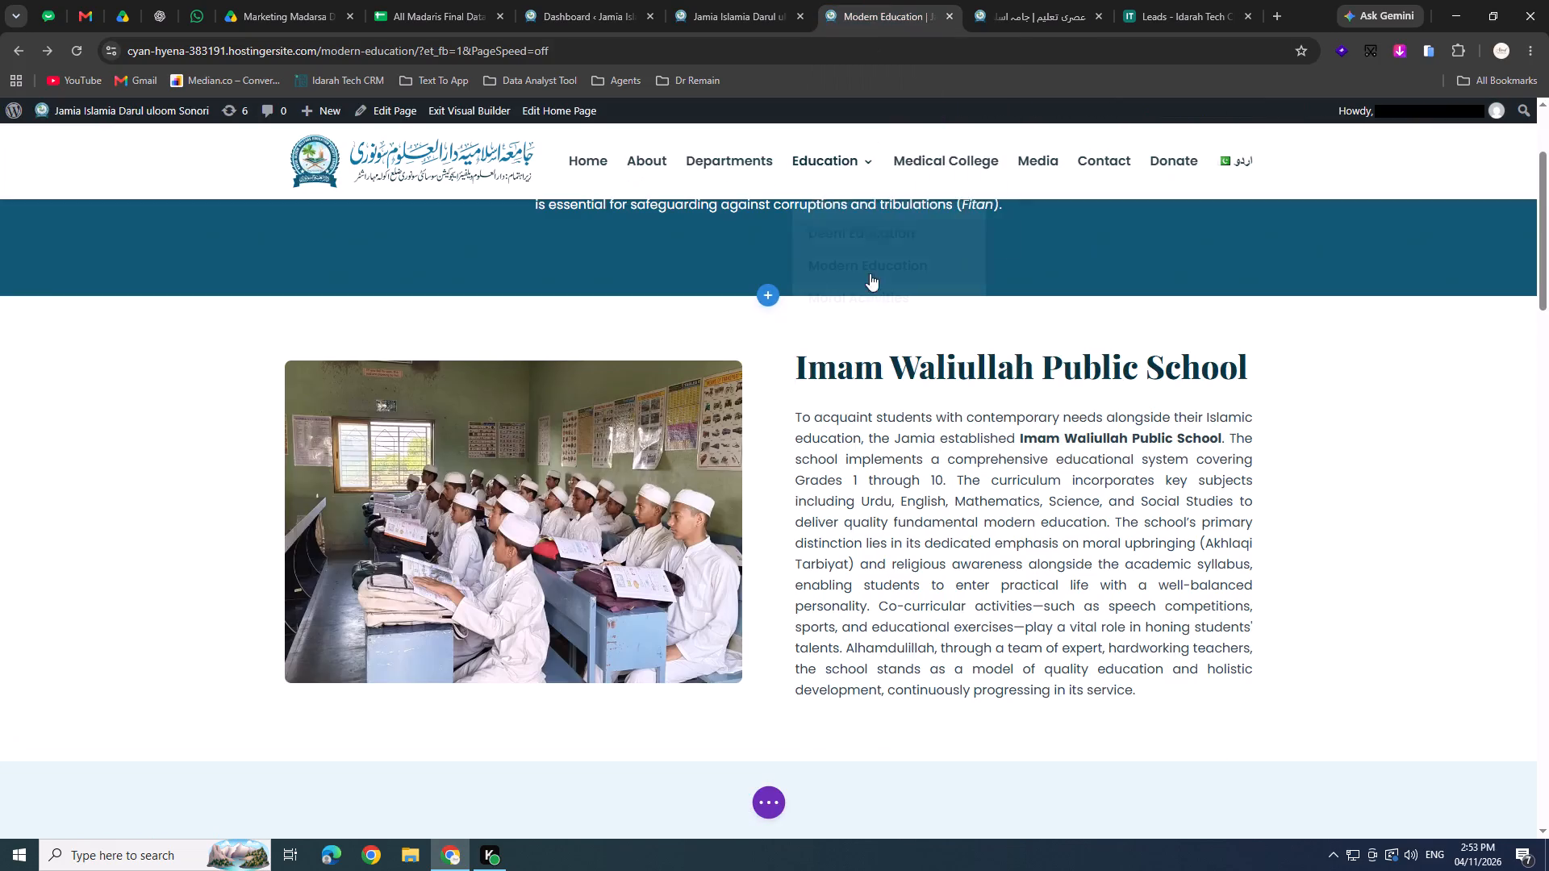
scroll(868, 297, down, 6)
click(987, 0)
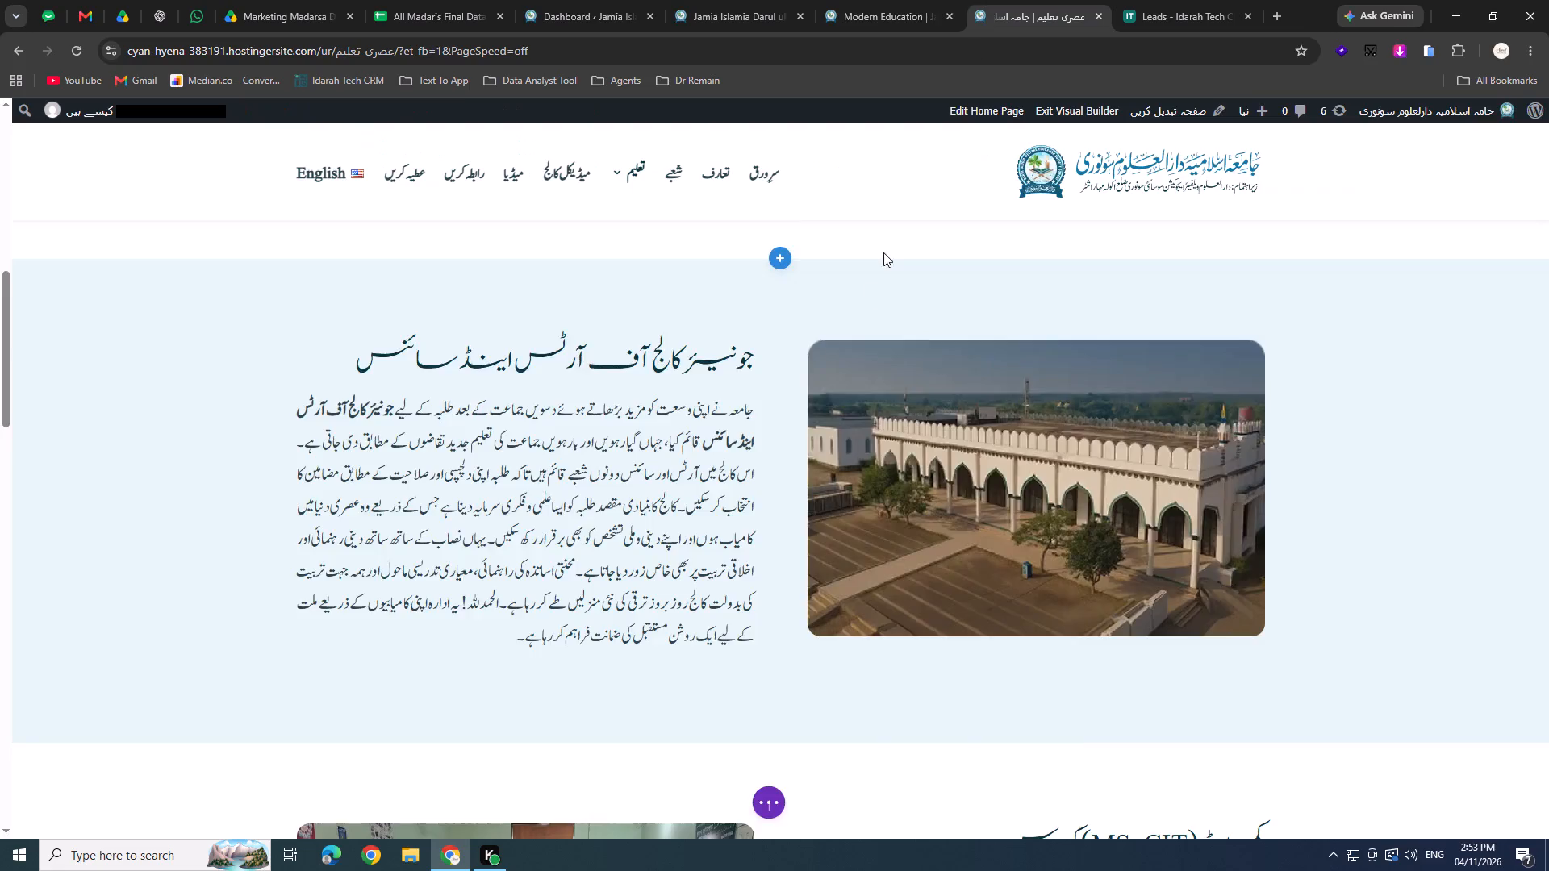
scroll(870, 285, down, 3)
scroll(766, 353, down, 1)
scroll(767, 338, up, 2)
click(871, 0)
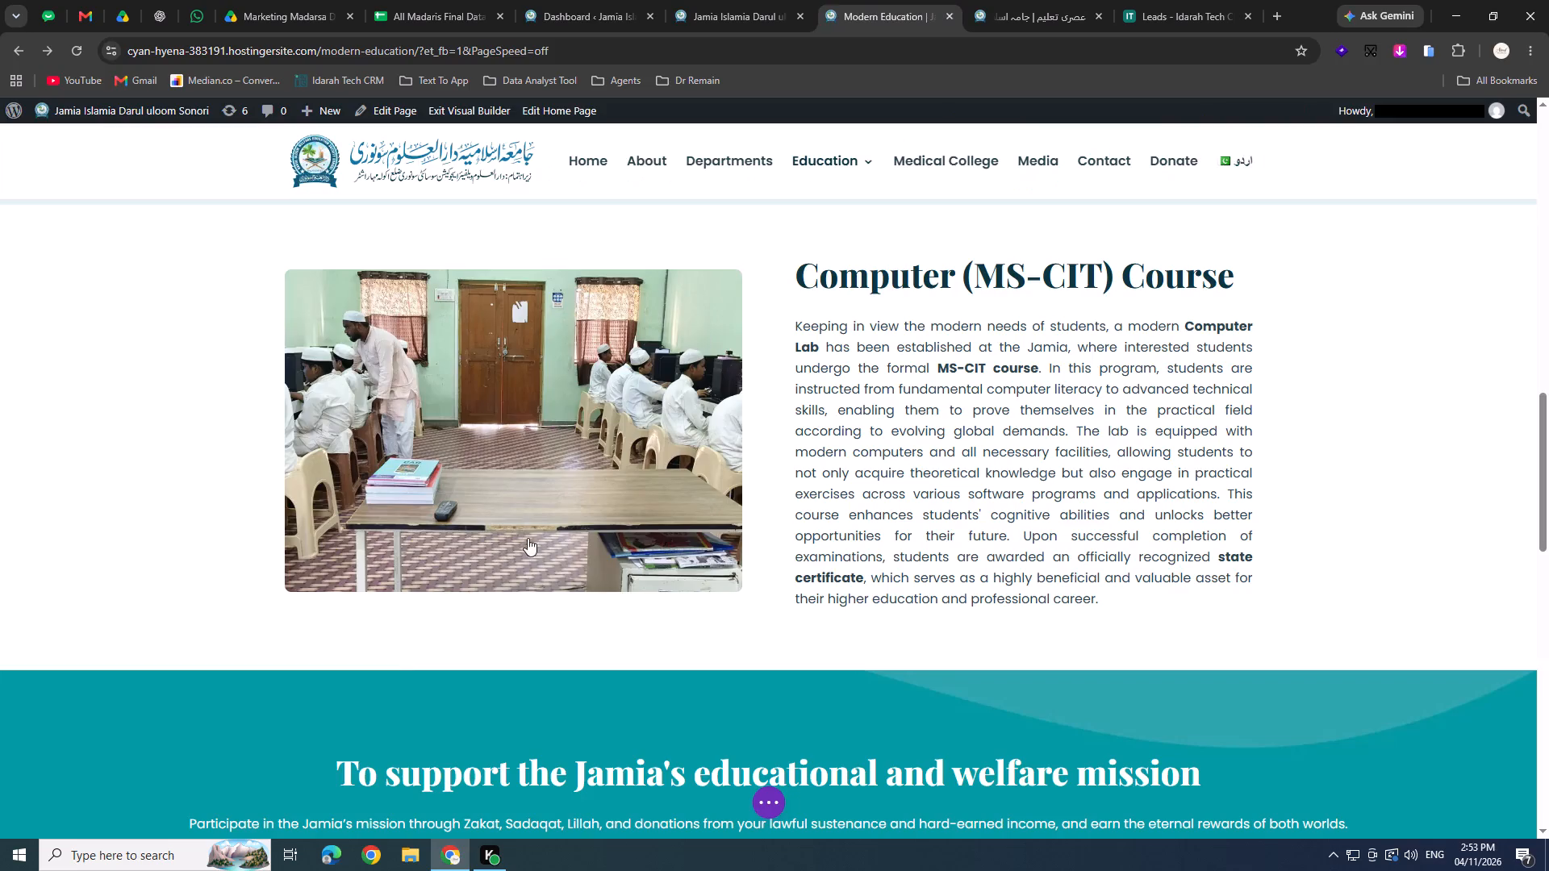
right_click(570, 443)
click(554, 631)
Paste the copied module into the Urdu MS-CIT course section and delete the original computer lab photo.
click(1064, 0)
right_click(566, 590)
click(575, 427)
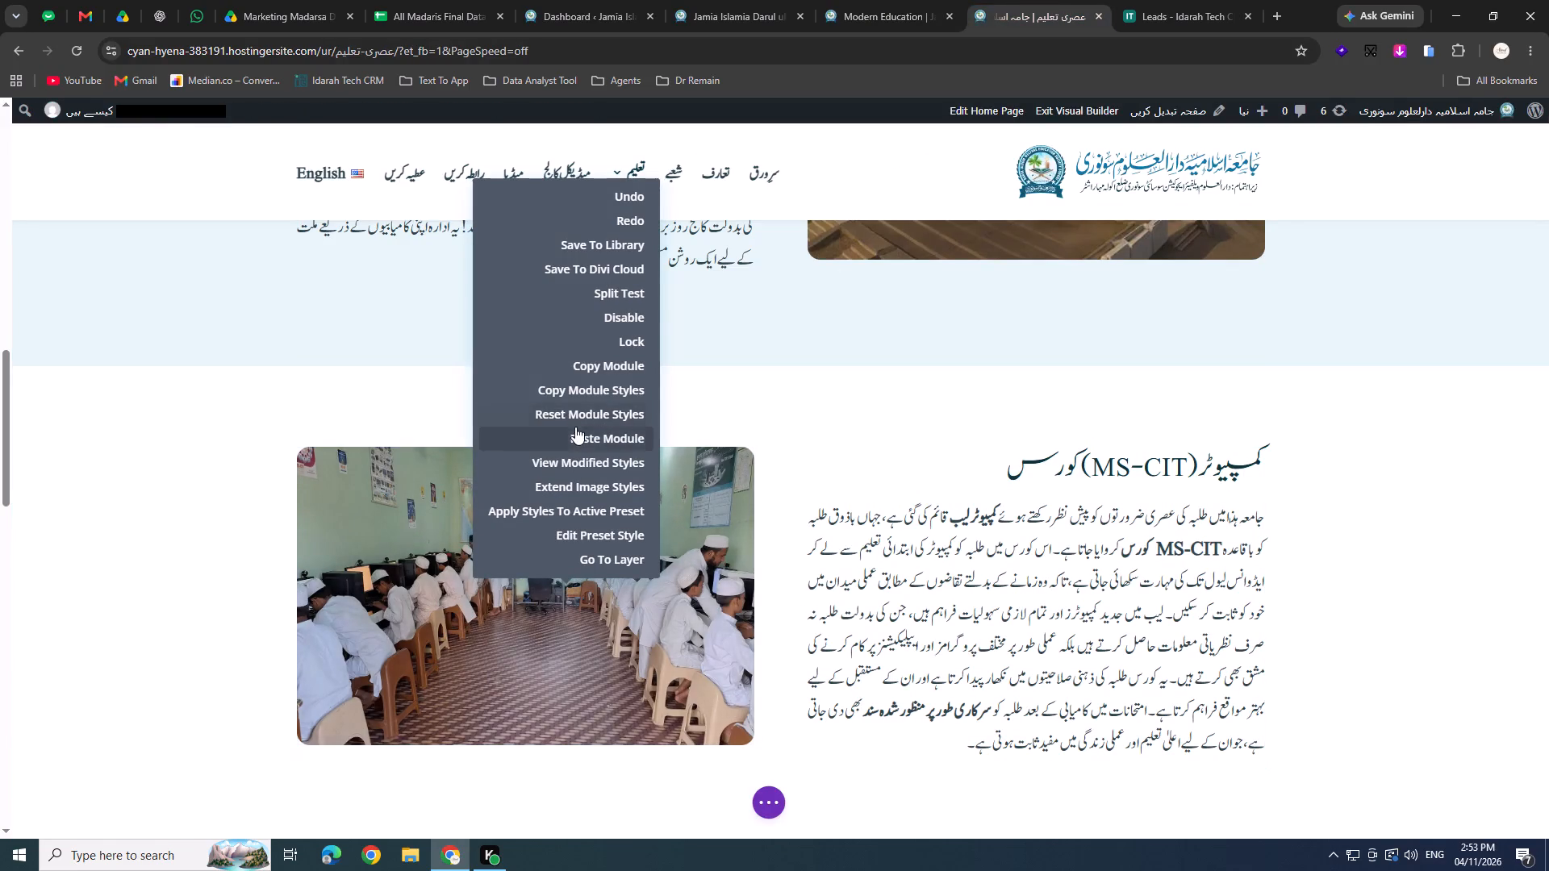
click(575, 496)
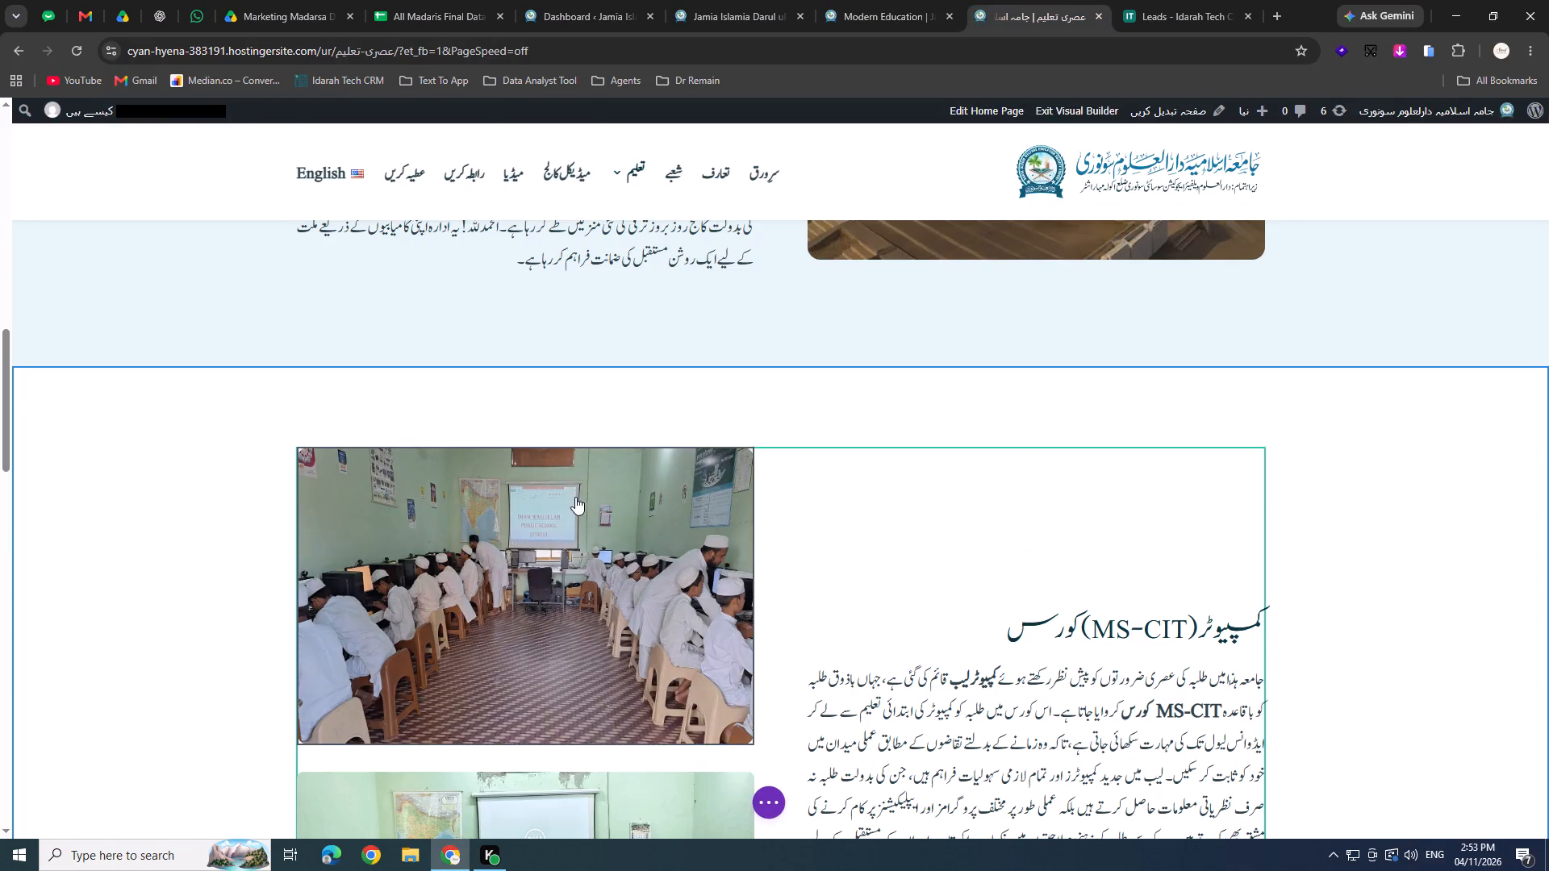
click(492, 490)
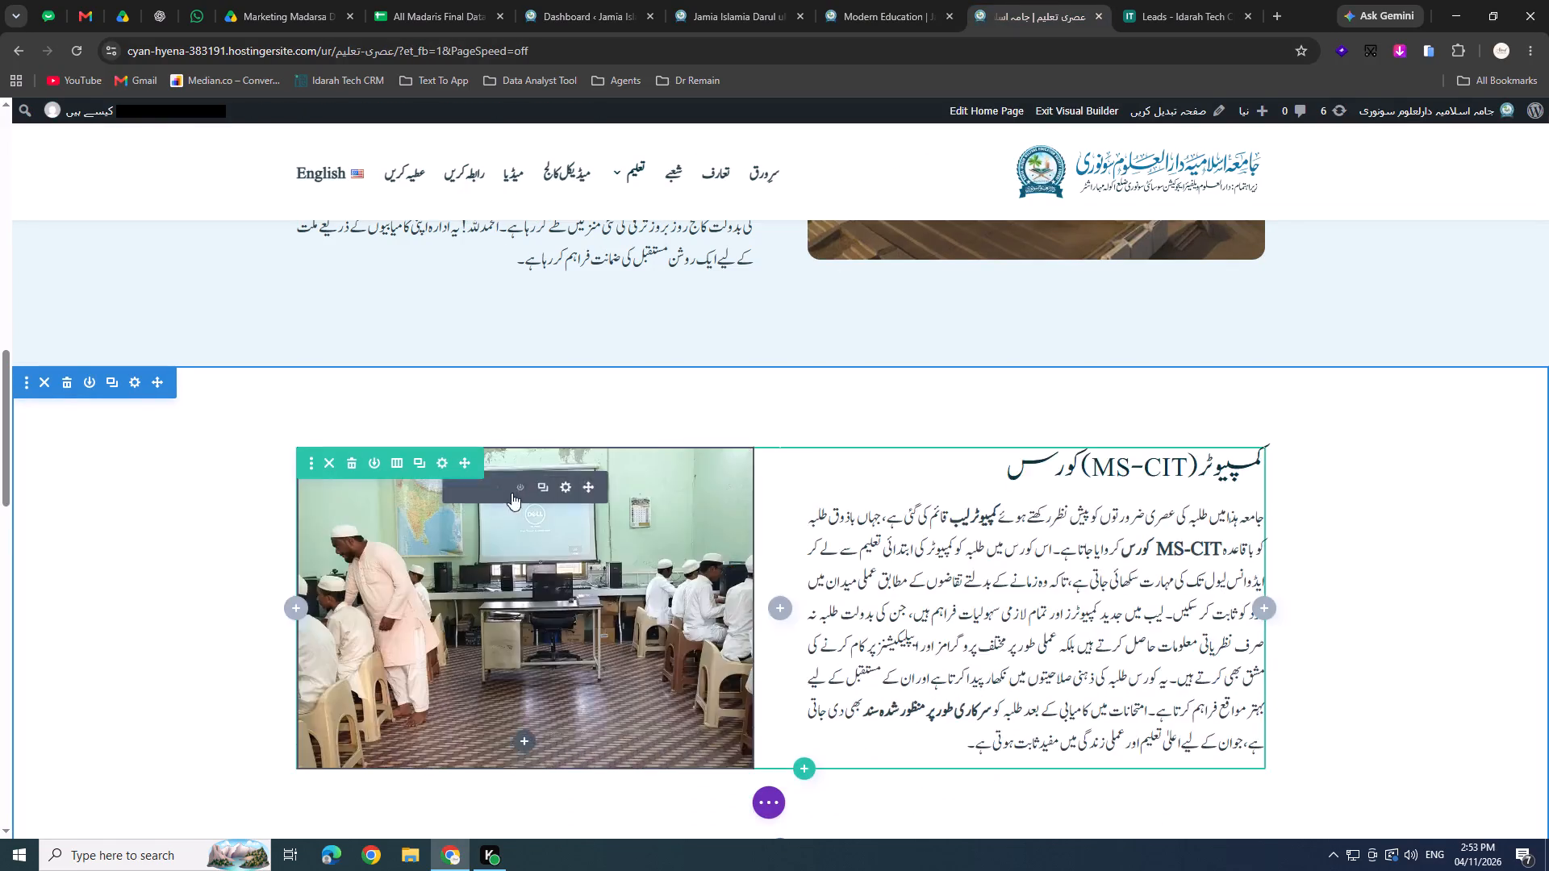
Save the Urdu Modern Education page and exit its Visual Builder.
key(ctrl+s)
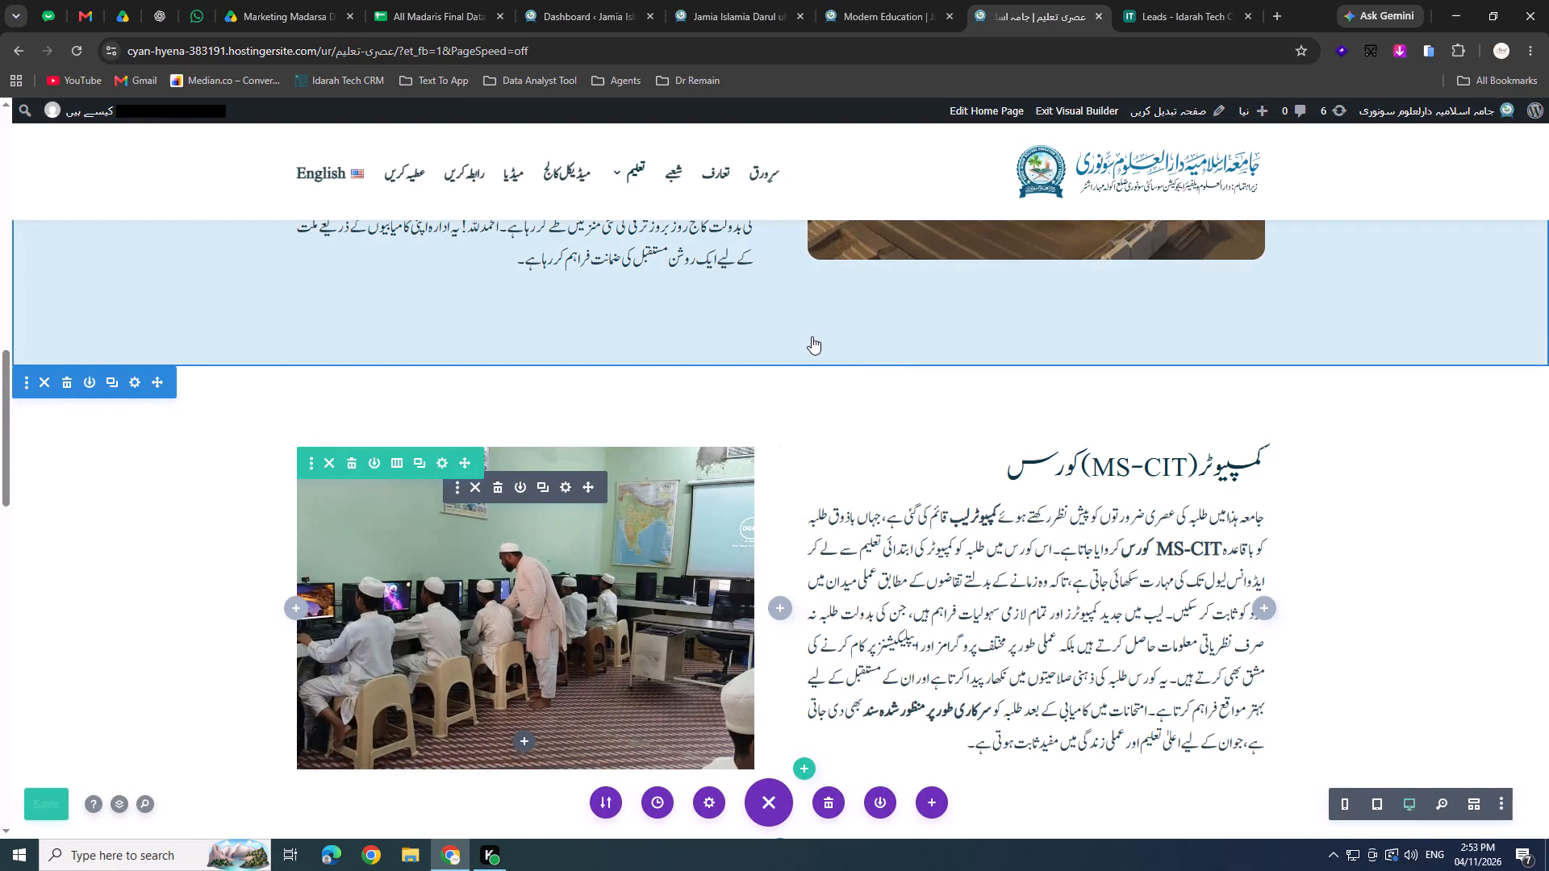
click(1094, 107)
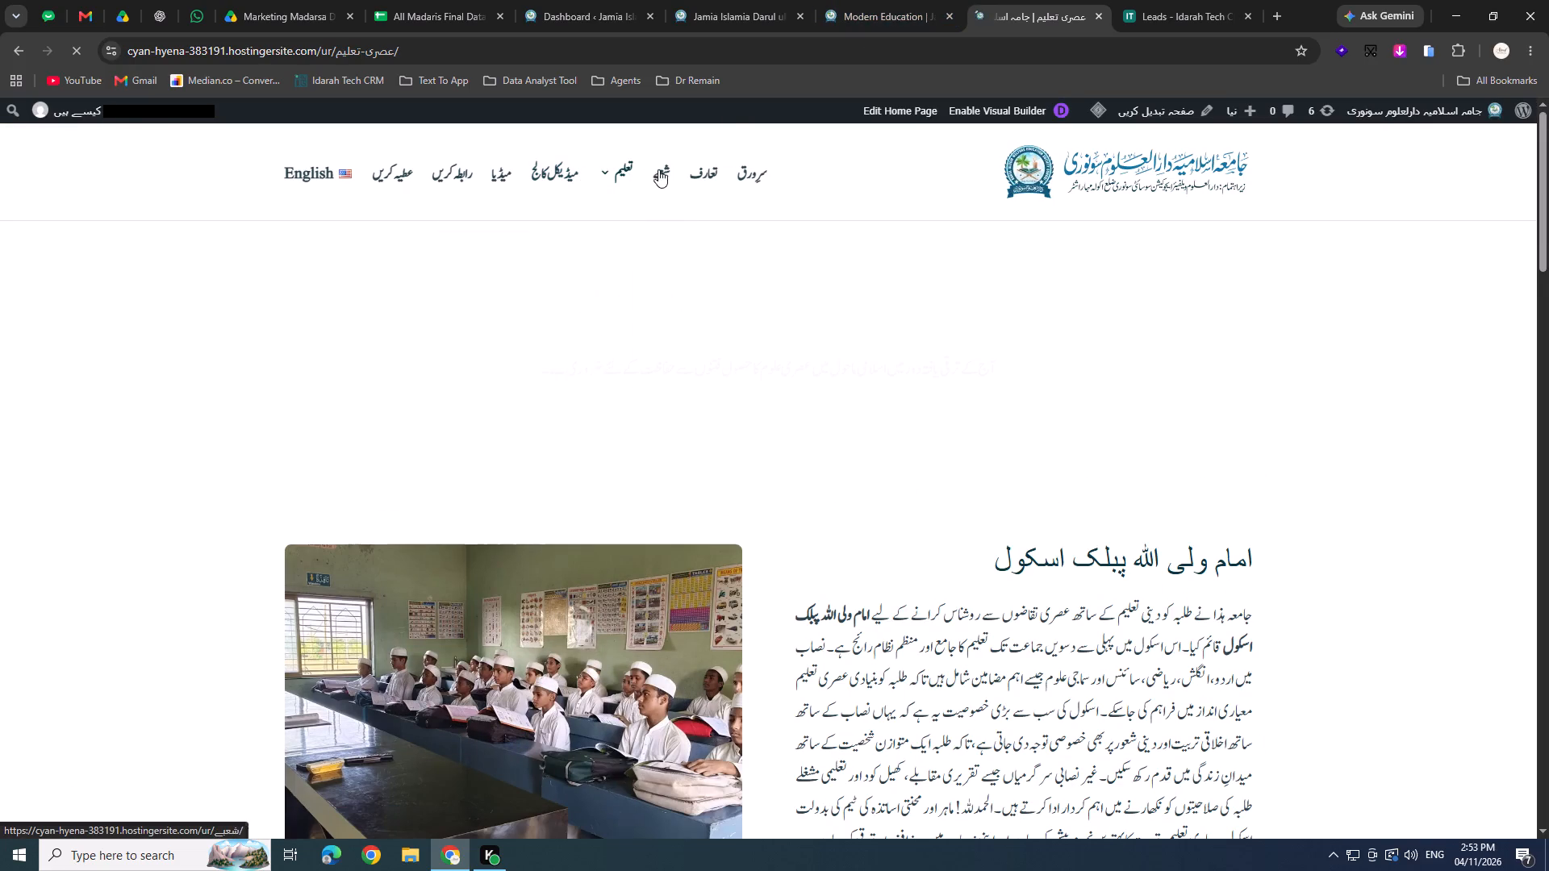
Open the Urdu Departments (شعبے) page with its English version in a separate tab, and close the leftover site tabs.
click(662, 169)
scroll(827, 223, down, 1)
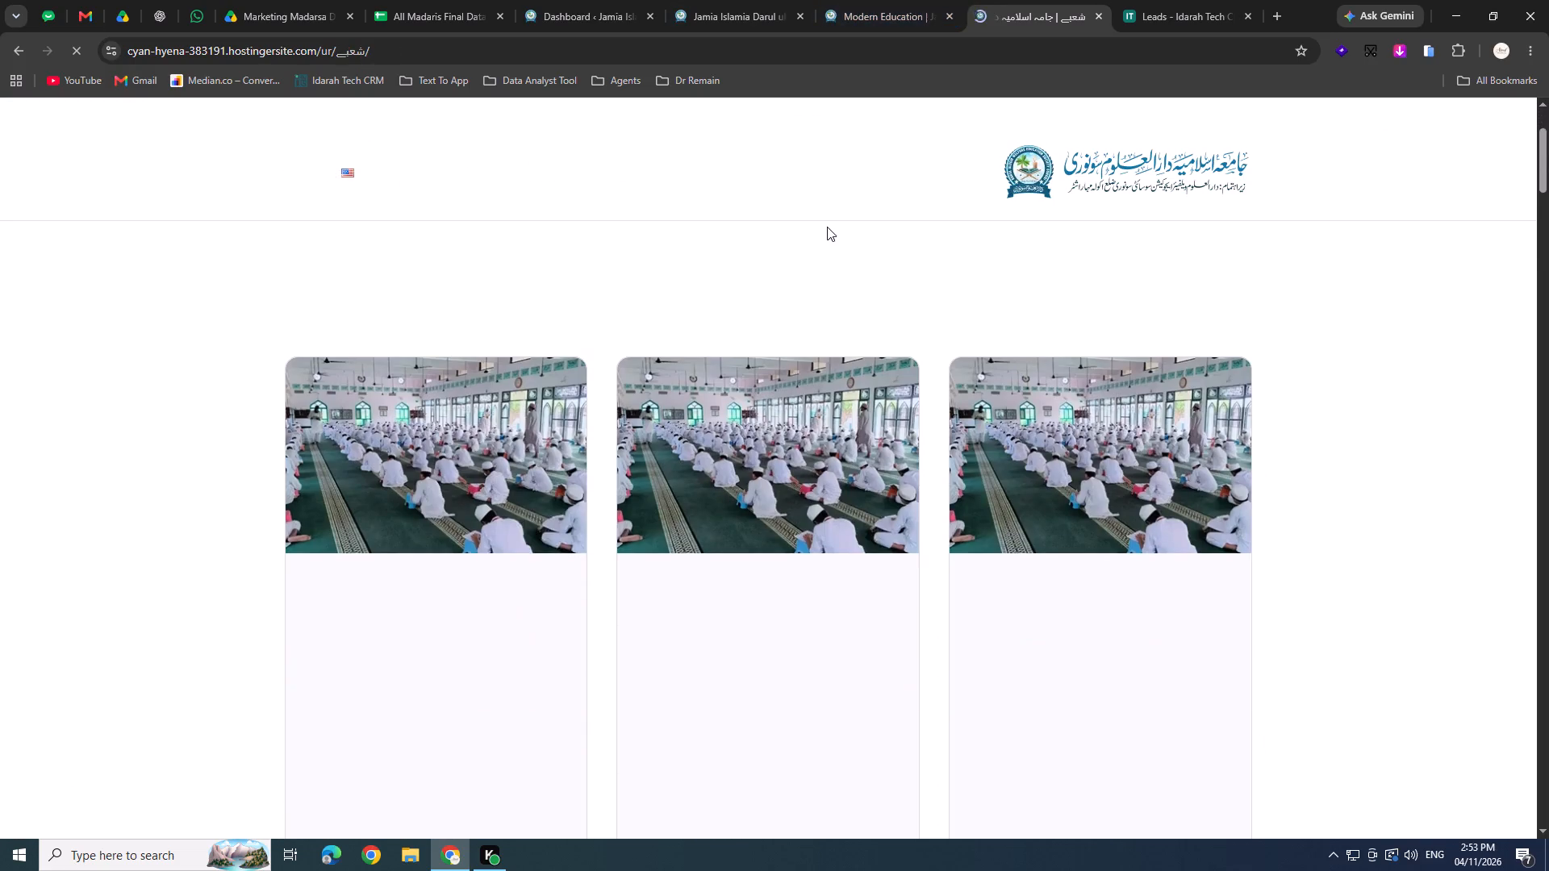
scroll(852, 157, up, 2)
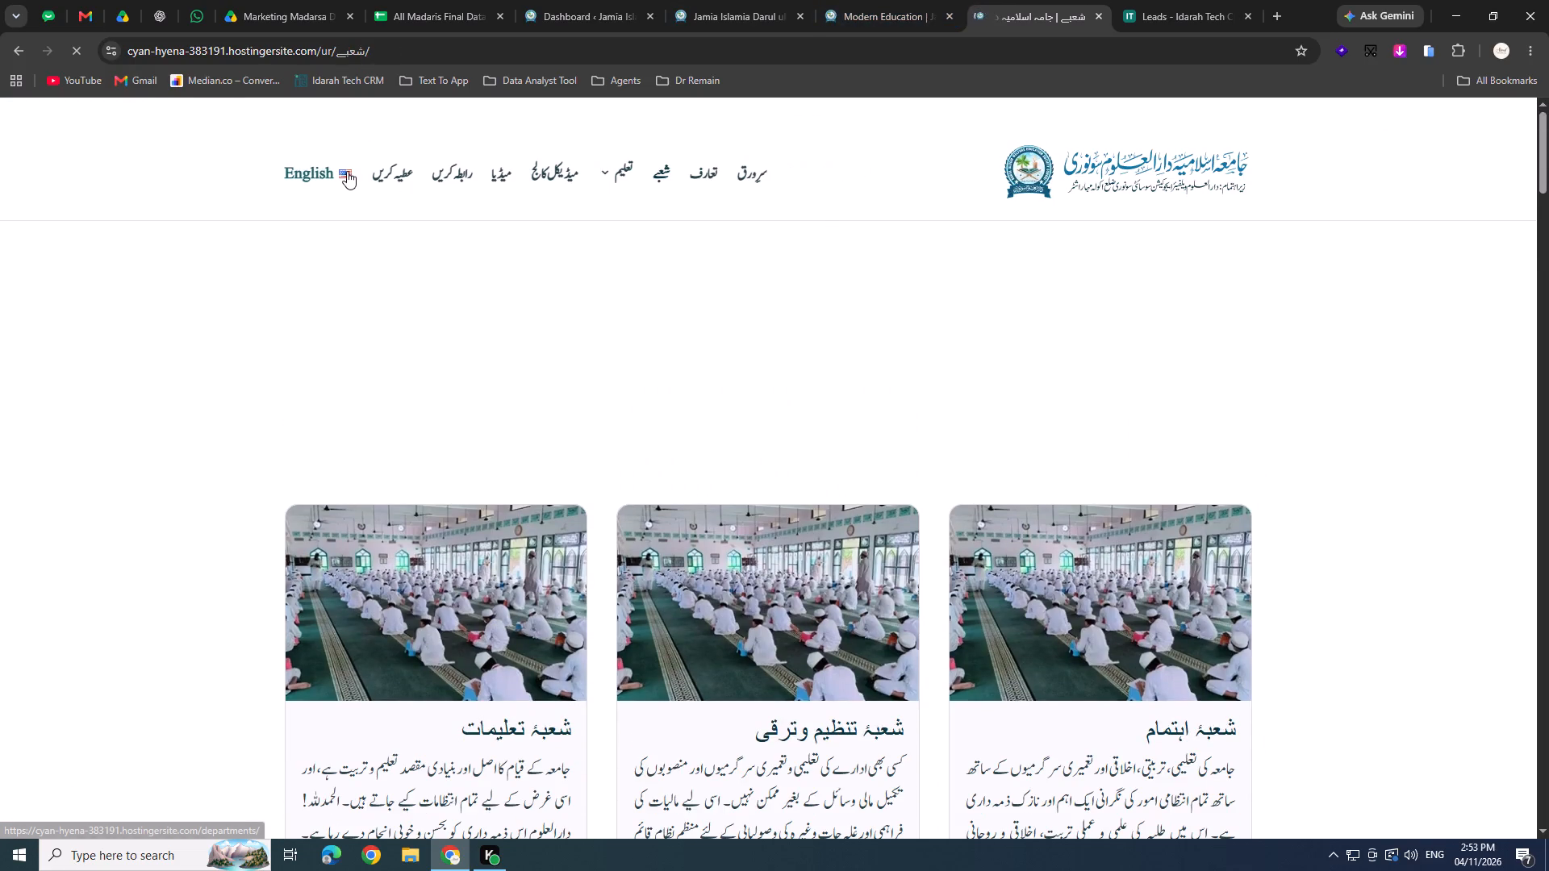
middle_click(347, 171)
middle_click(825, 0)
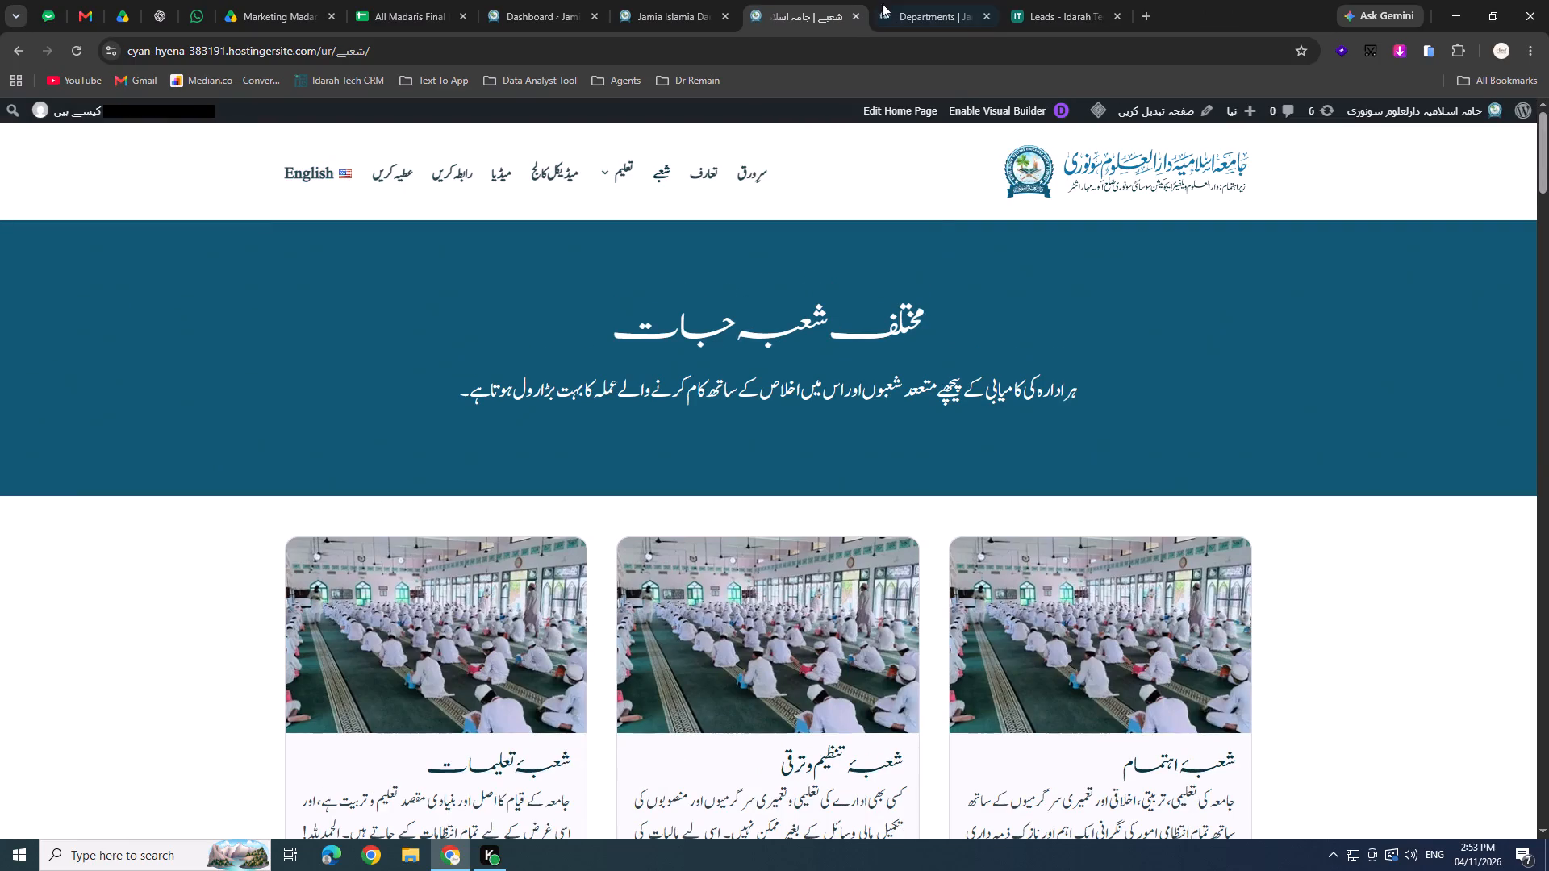
middle_drag(715, 3, 723, 250)
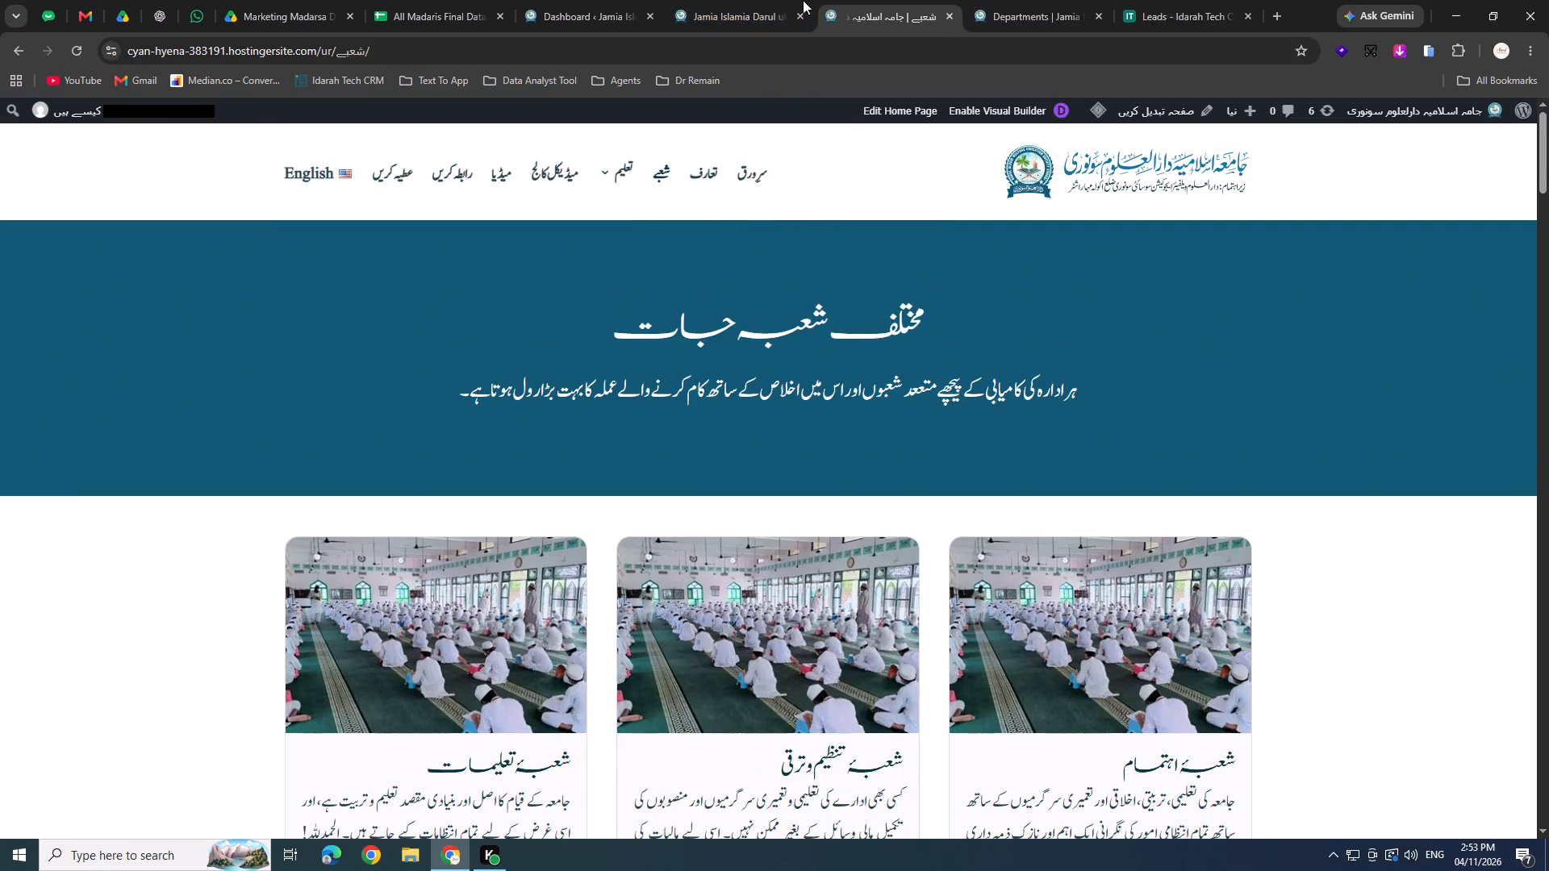
middle_click(726, 0)
Enable the Visual Builder on both the Urdu and English Departments pages.
click(974, 111)
click(971, 0)
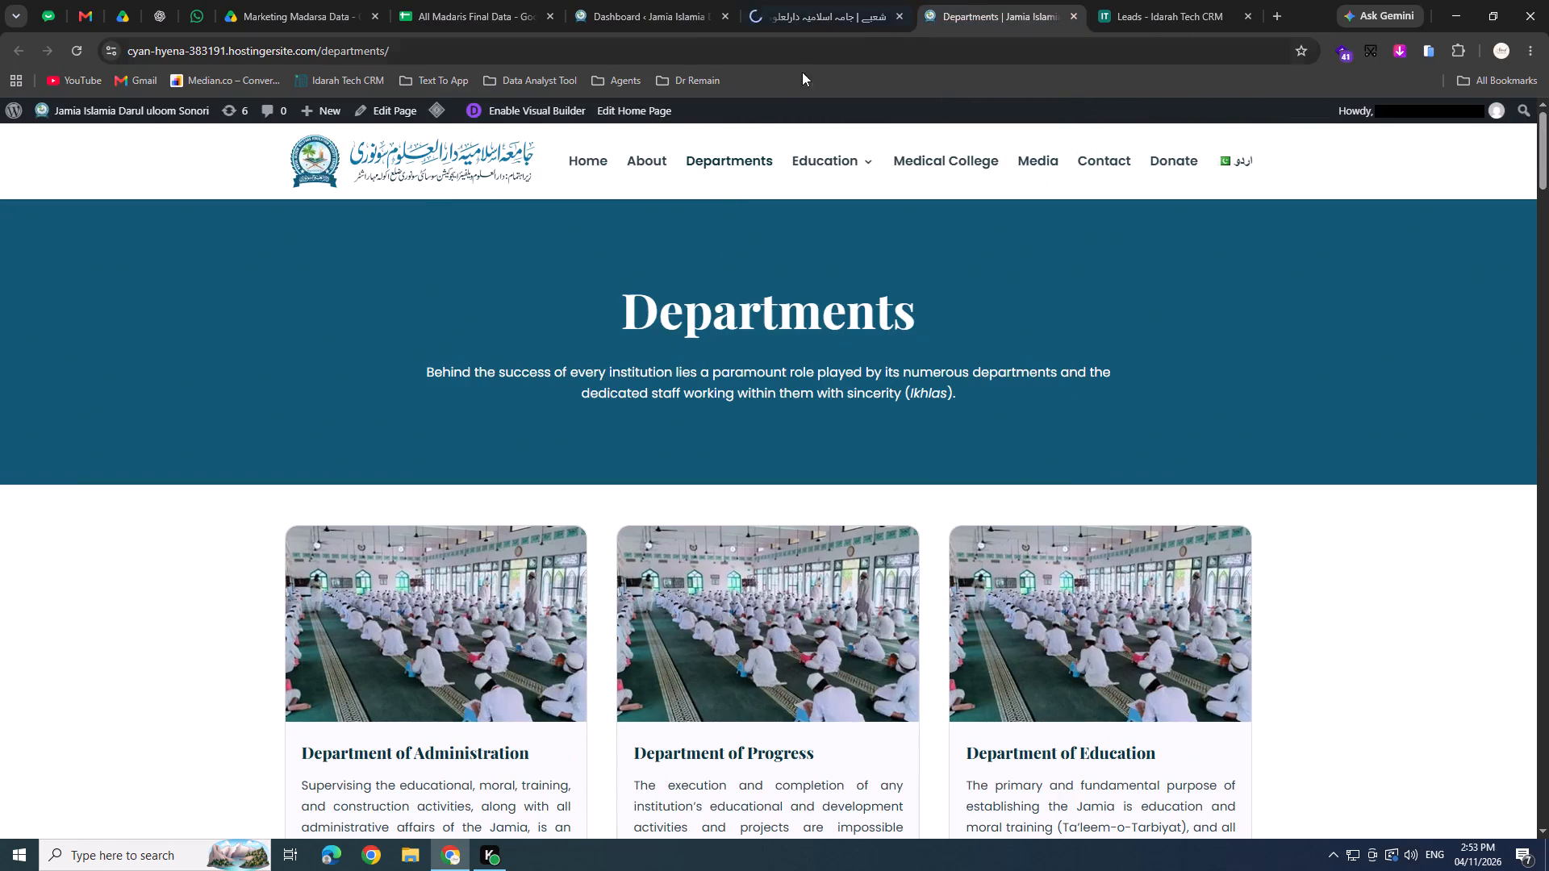
click(558, 106)
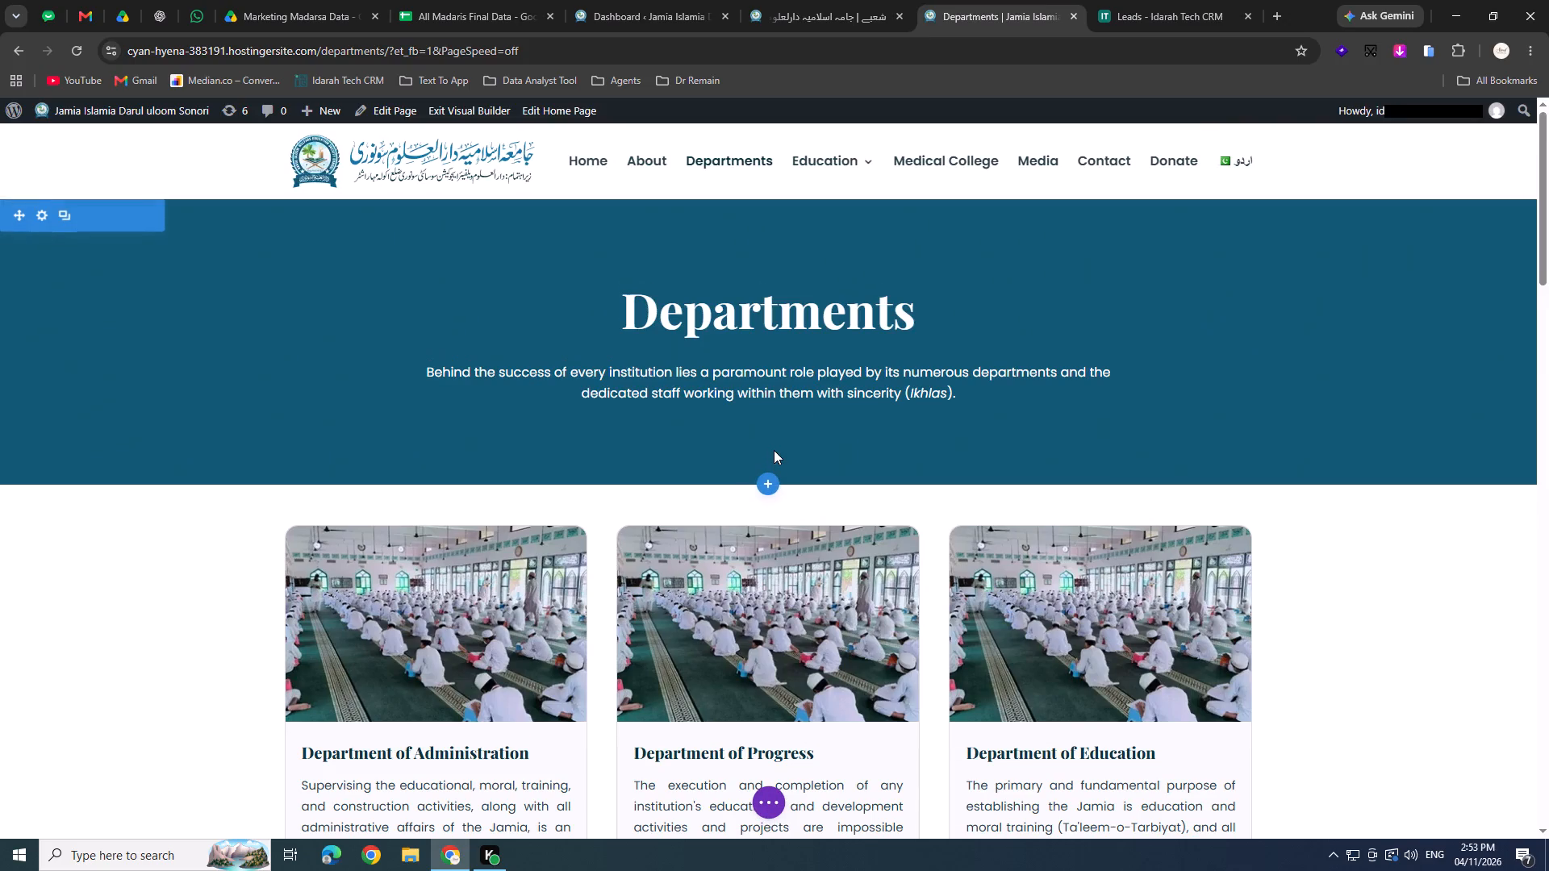
Copy the image carousel module of the Library & Reading Room card on the English Departments page.
scroll(1397, 436, down, 2)
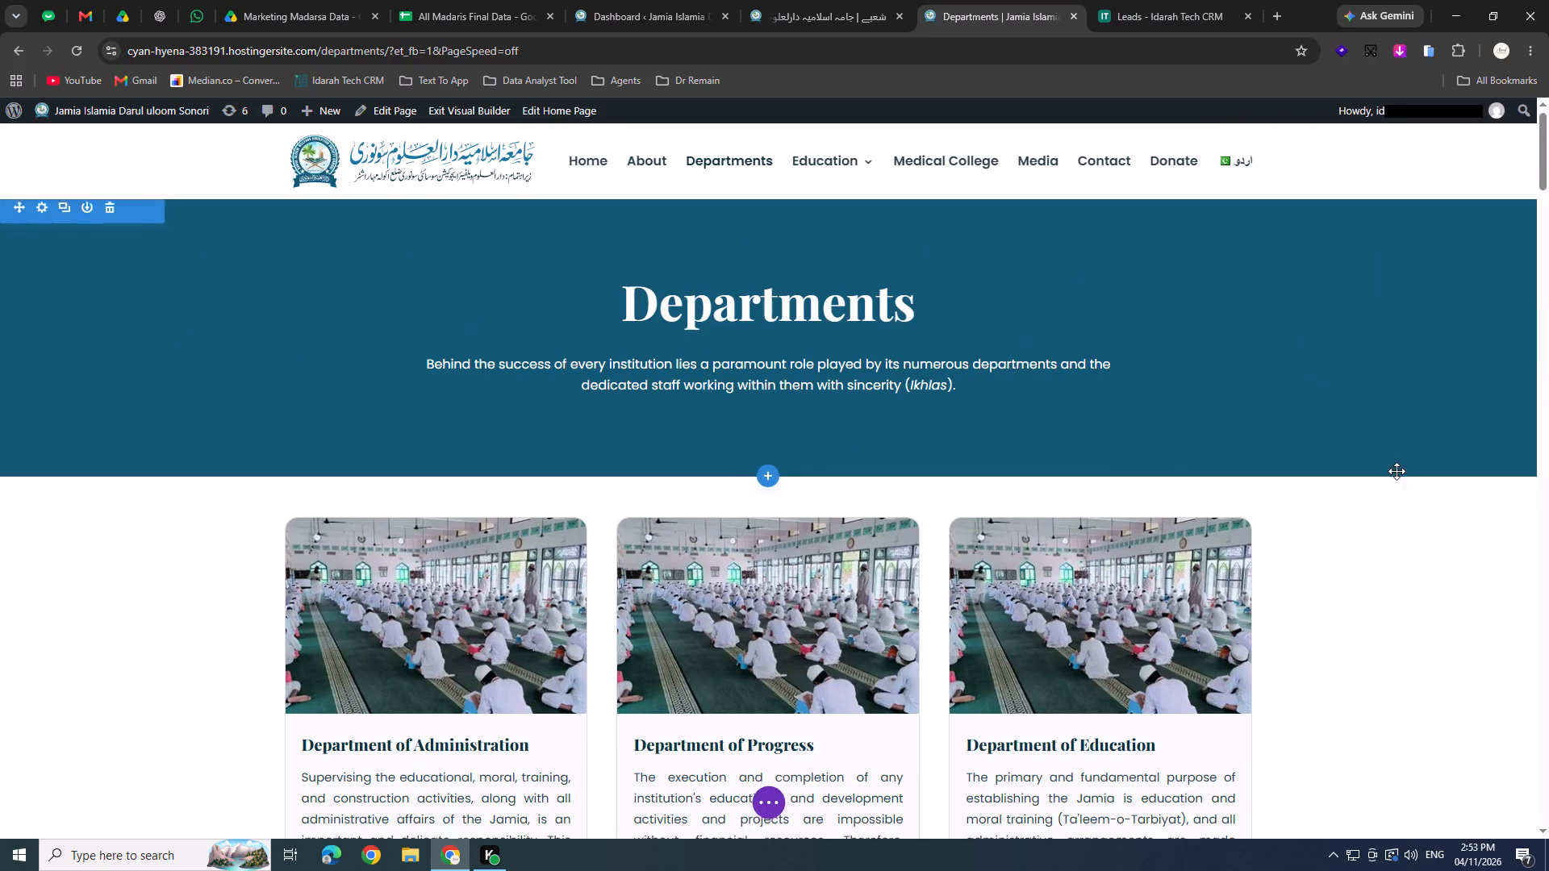
scroll(1397, 471, down, 1)
scroll(1254, 552, down, 3)
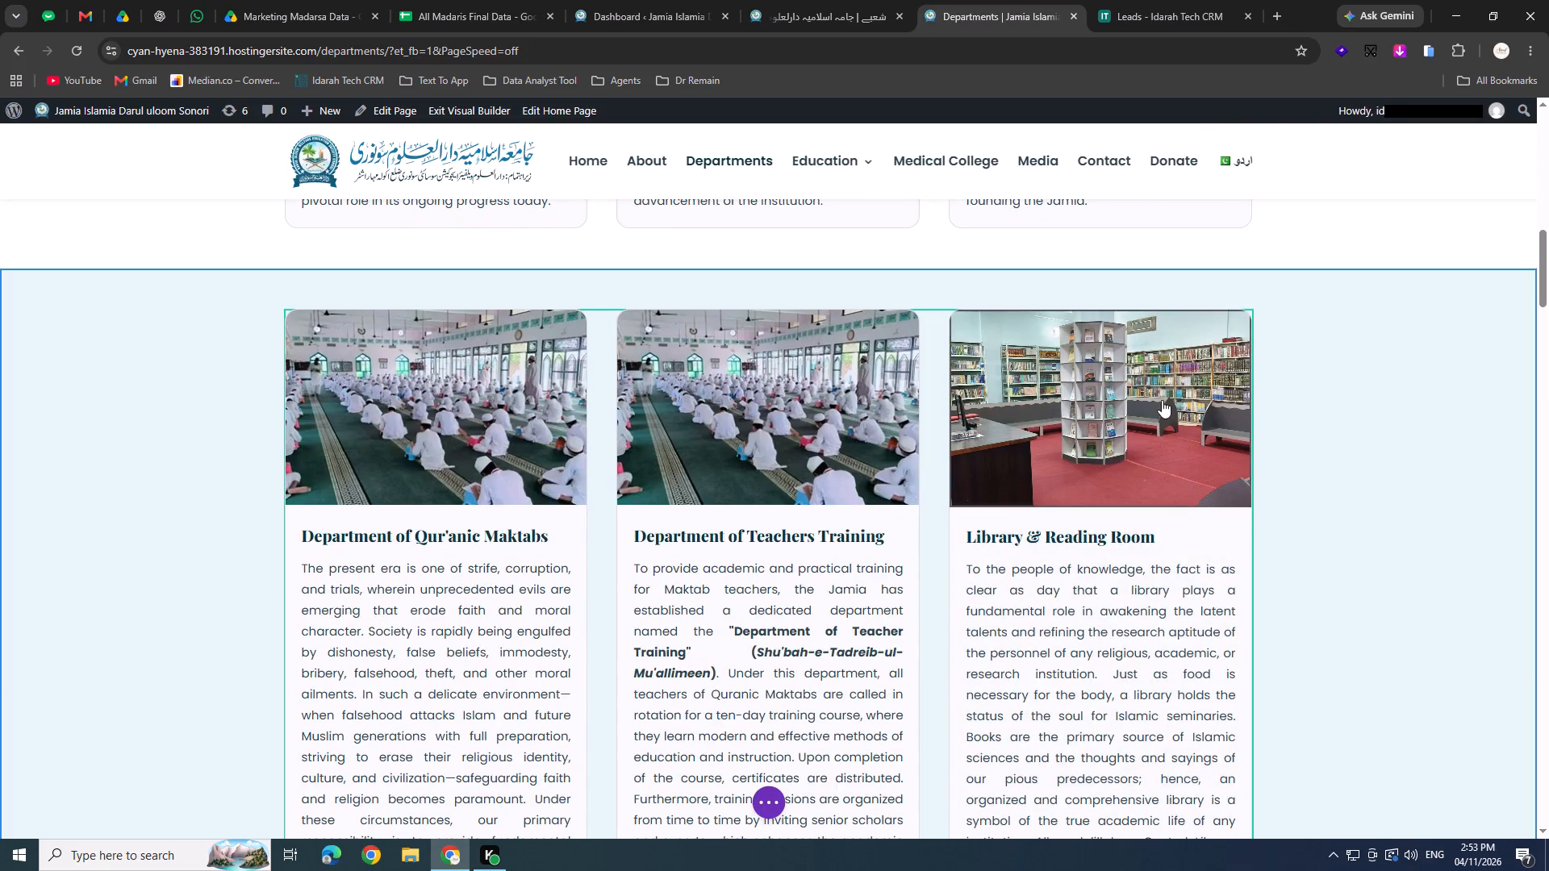
right_click(1162, 400)
click(1156, 583)
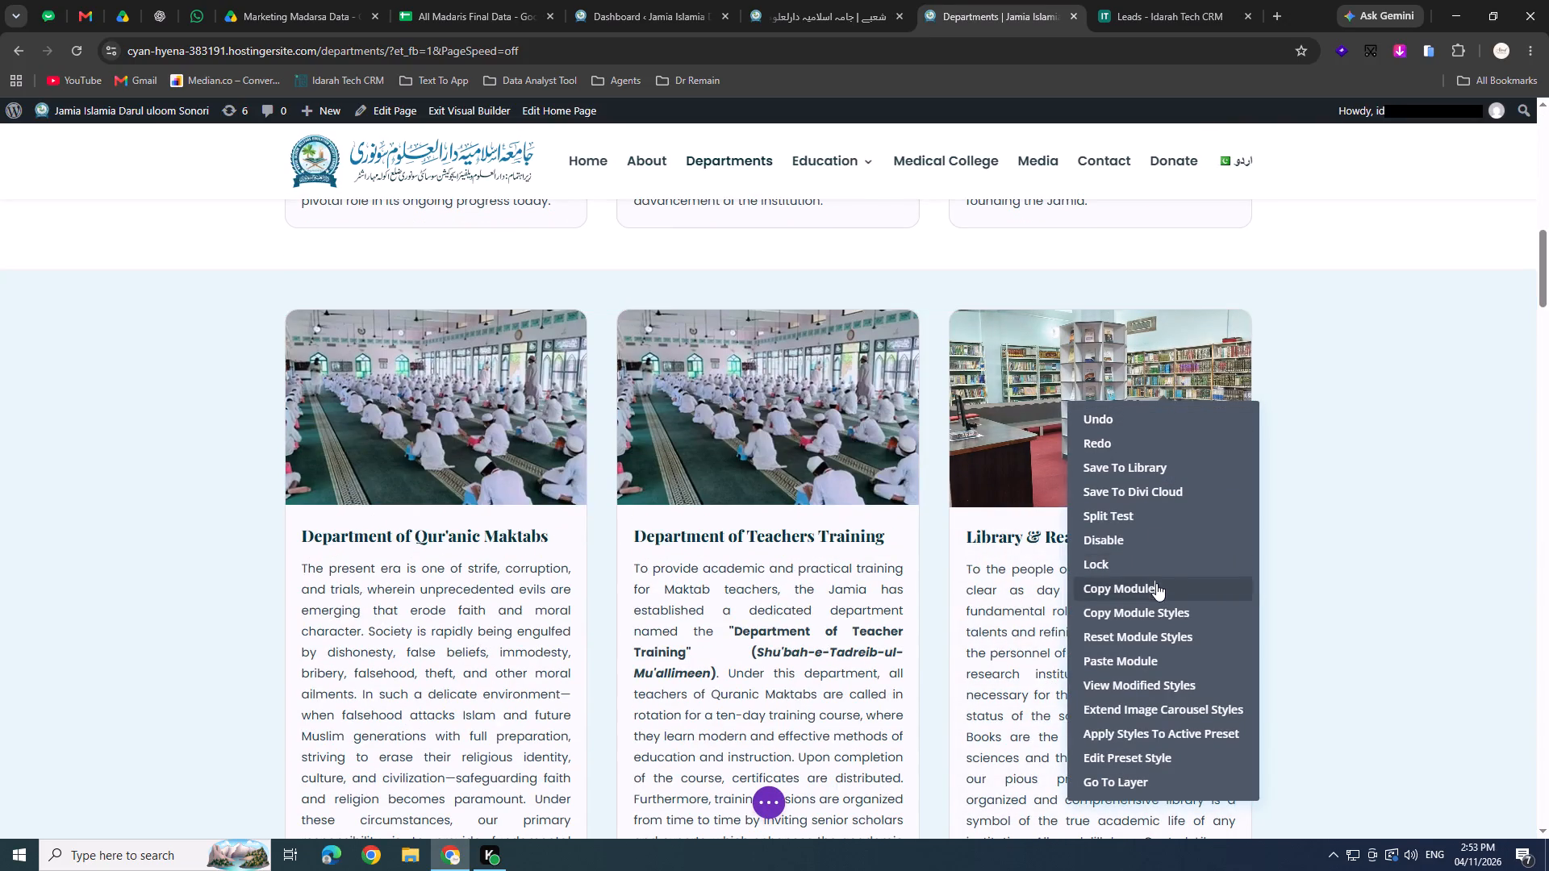
Paste the copied carousel into the Urdu library card (کتب خانہ ودار المطالعہ), delete its original prayer hall photo, and save the page.
click(799, 0)
scroll(900, 702, down, 1)
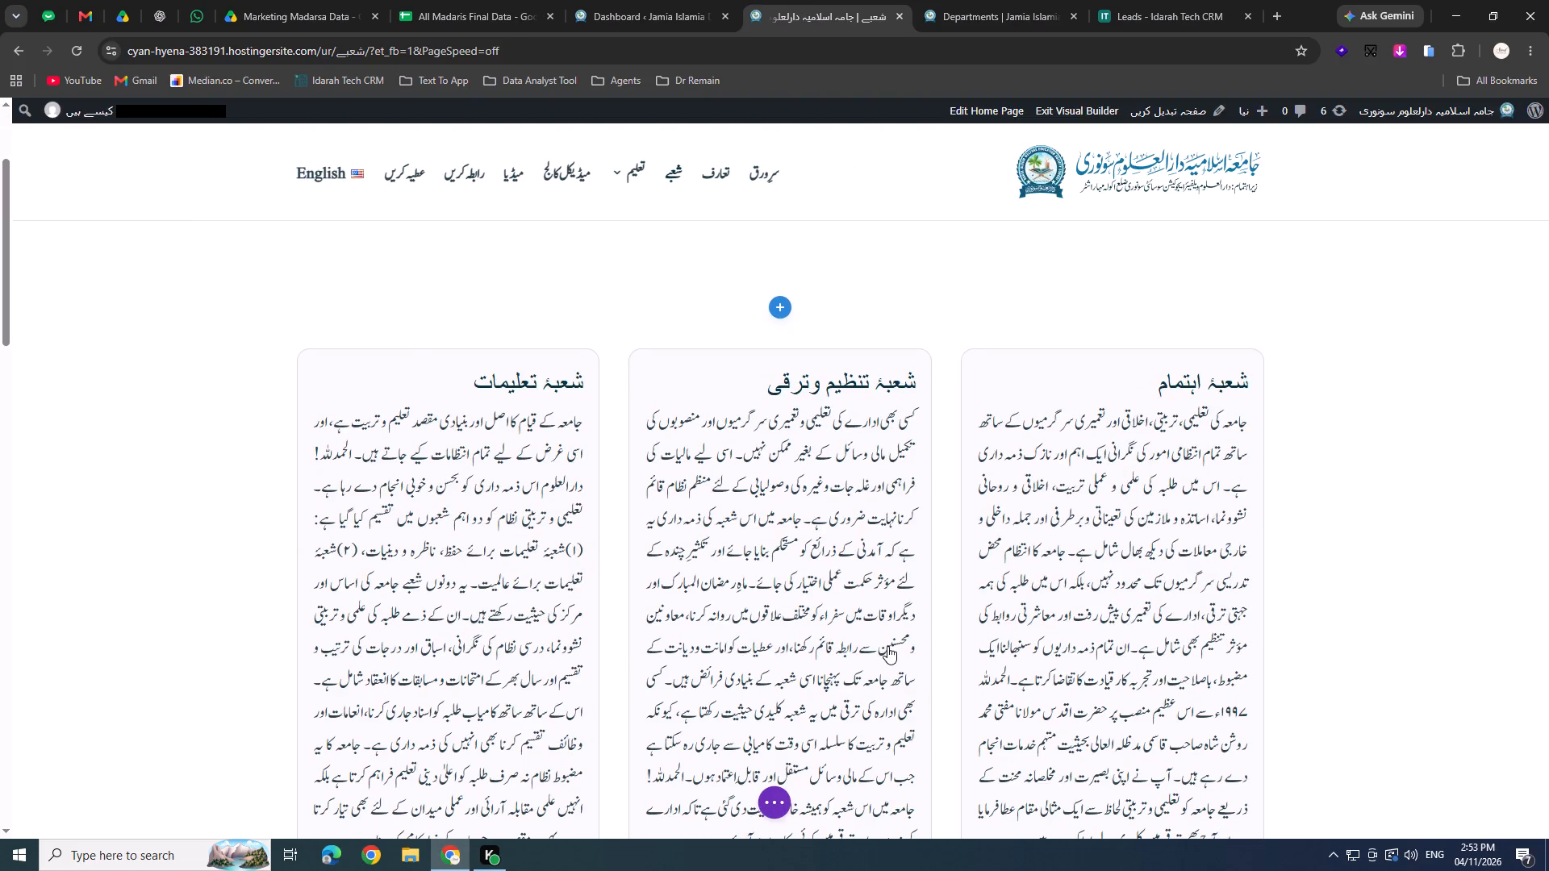
scroll(887, 646, up, 2)
scroll(887, 679, down, 5)
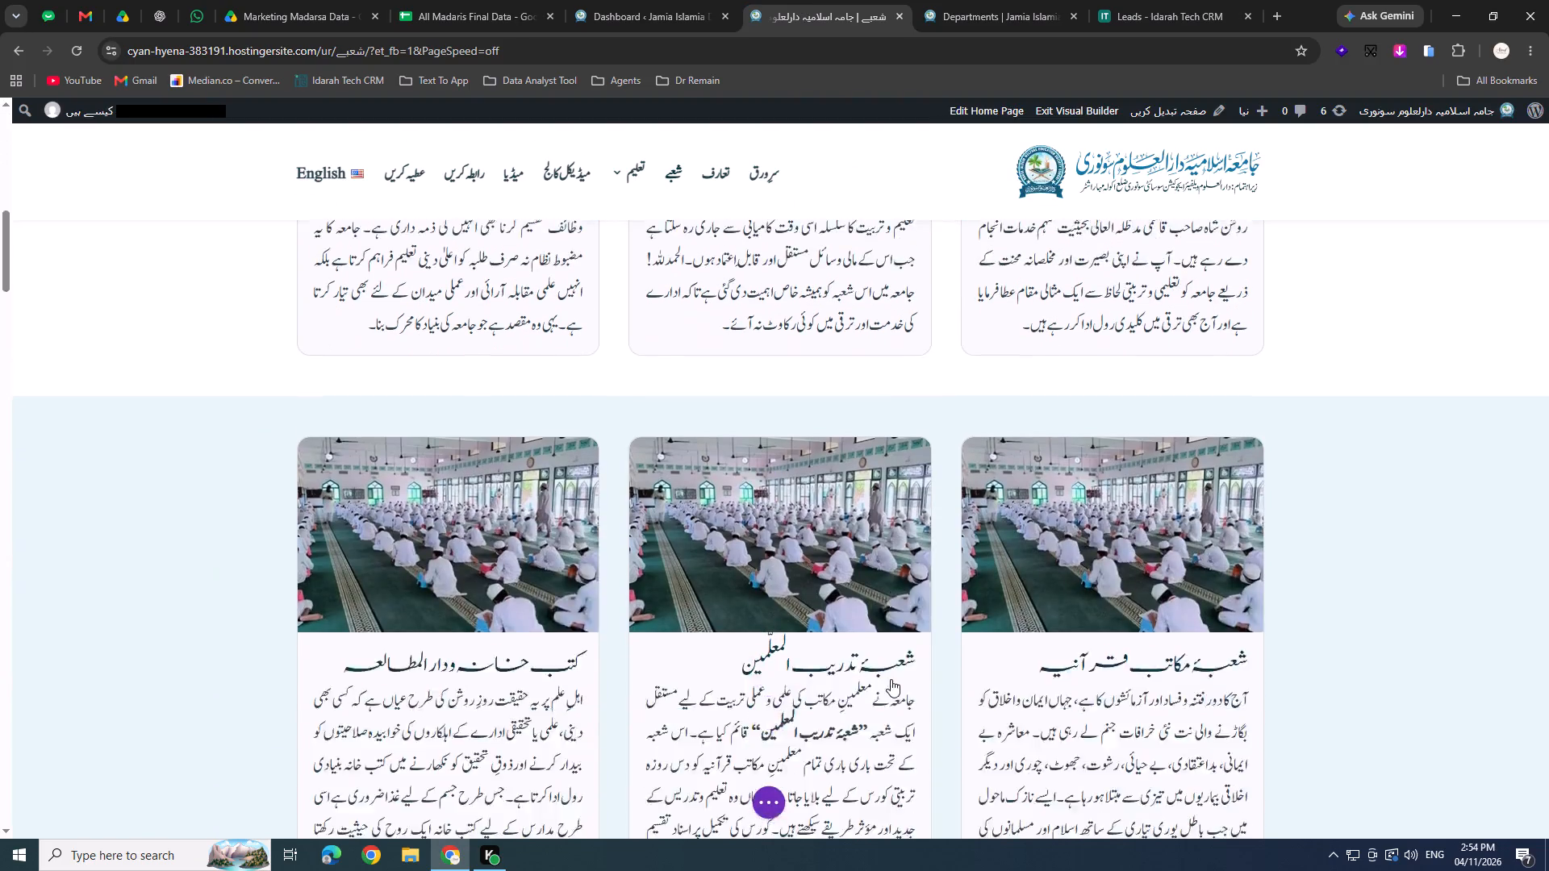
scroll(1053, 453, down, 3)
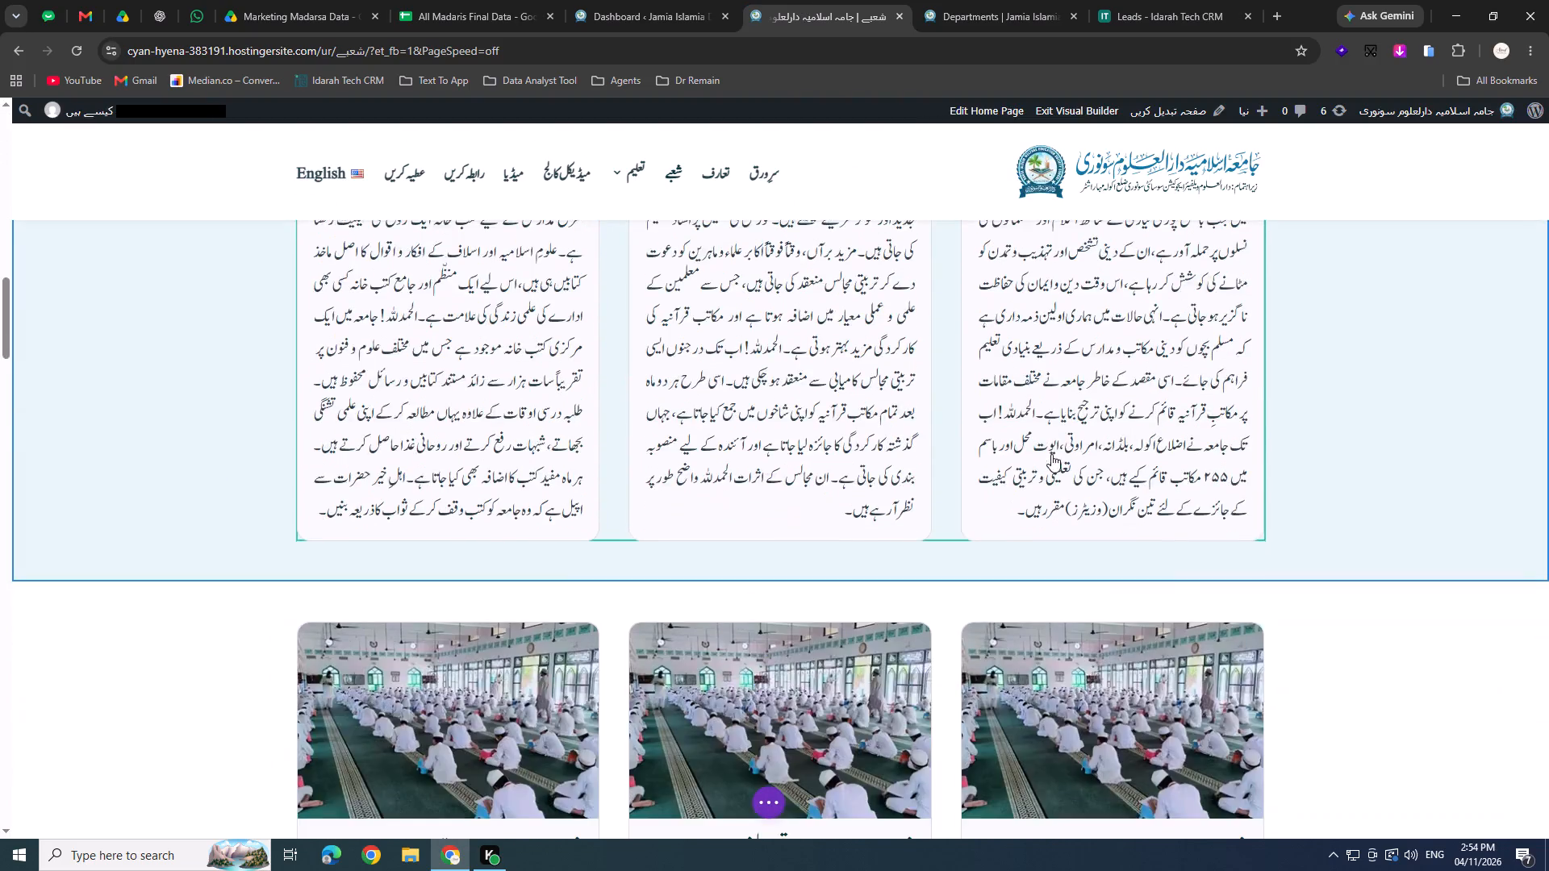
scroll(1051, 453, up, 2)
click(1050, 0)
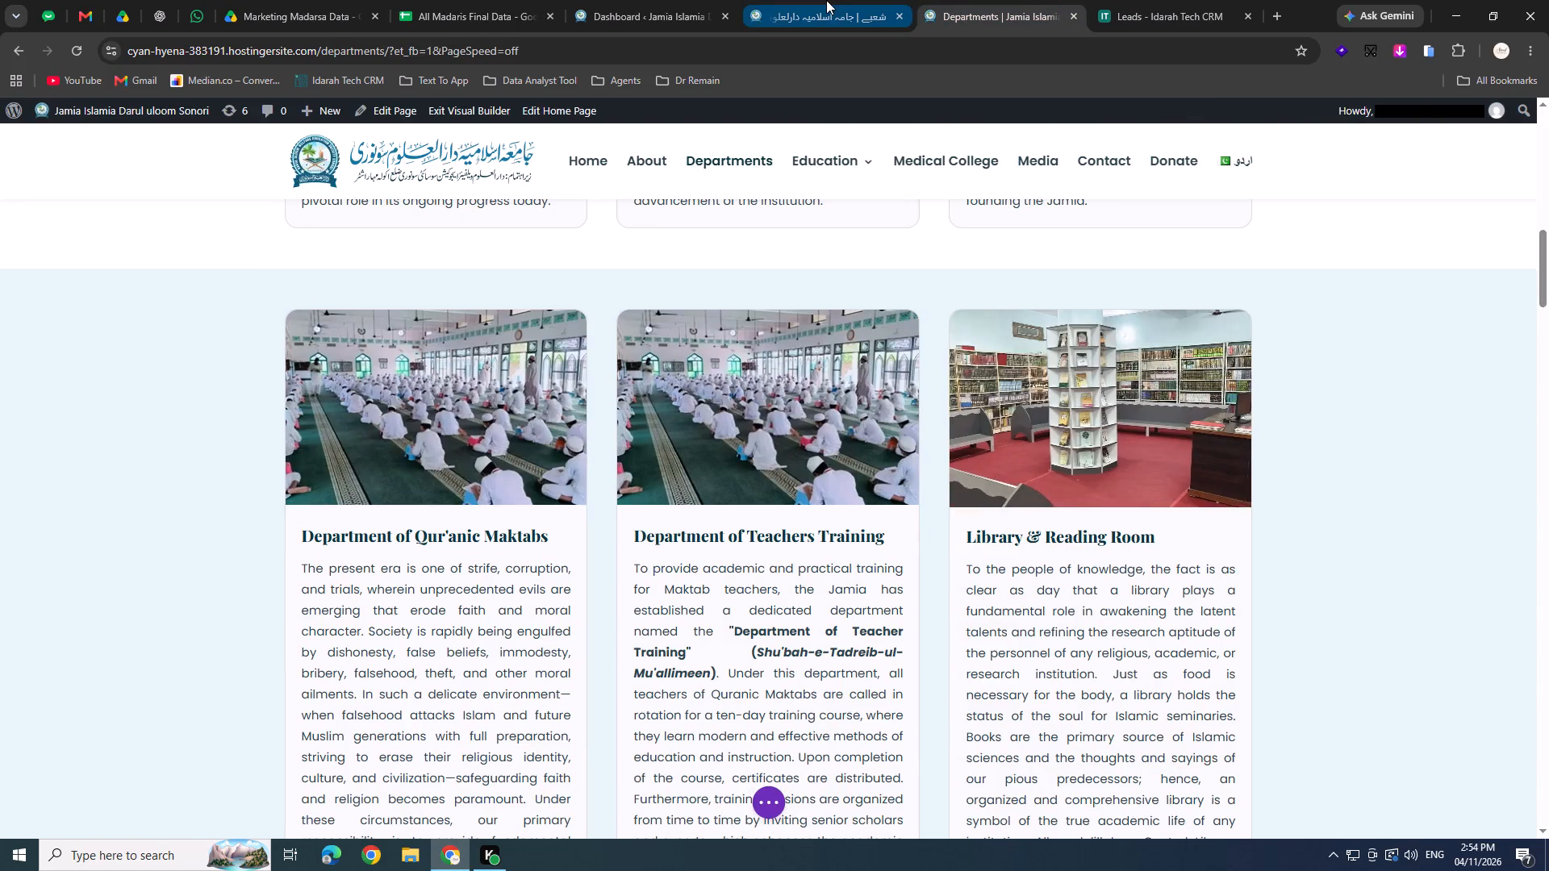
click(826, 0)
scroll(450, 309, up, 1)
click(478, 451)
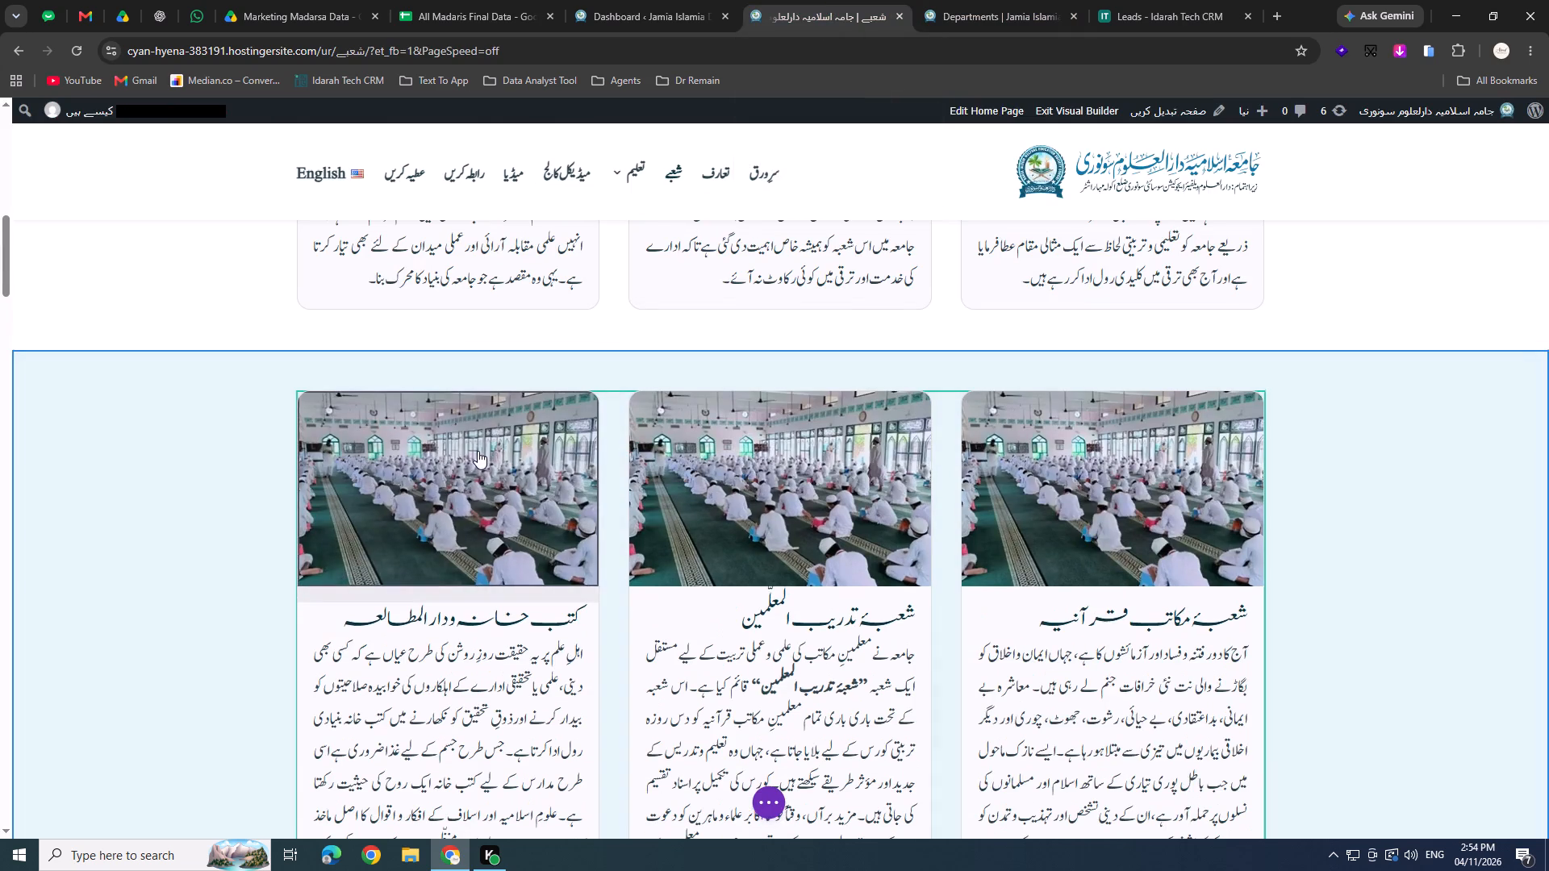
click(418, 433)
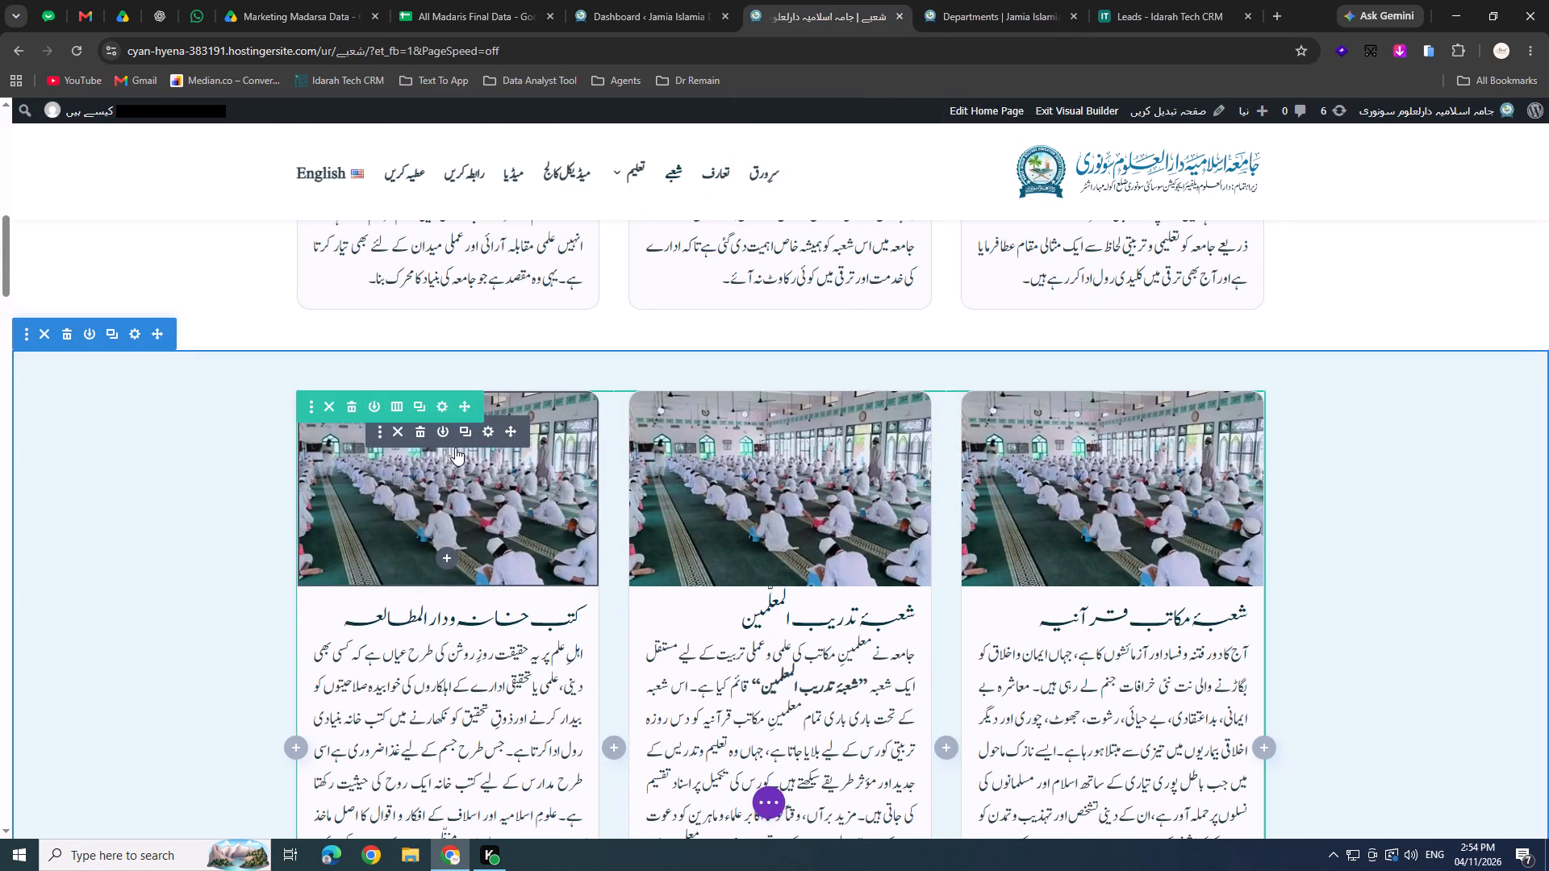
key(ctrl+z)
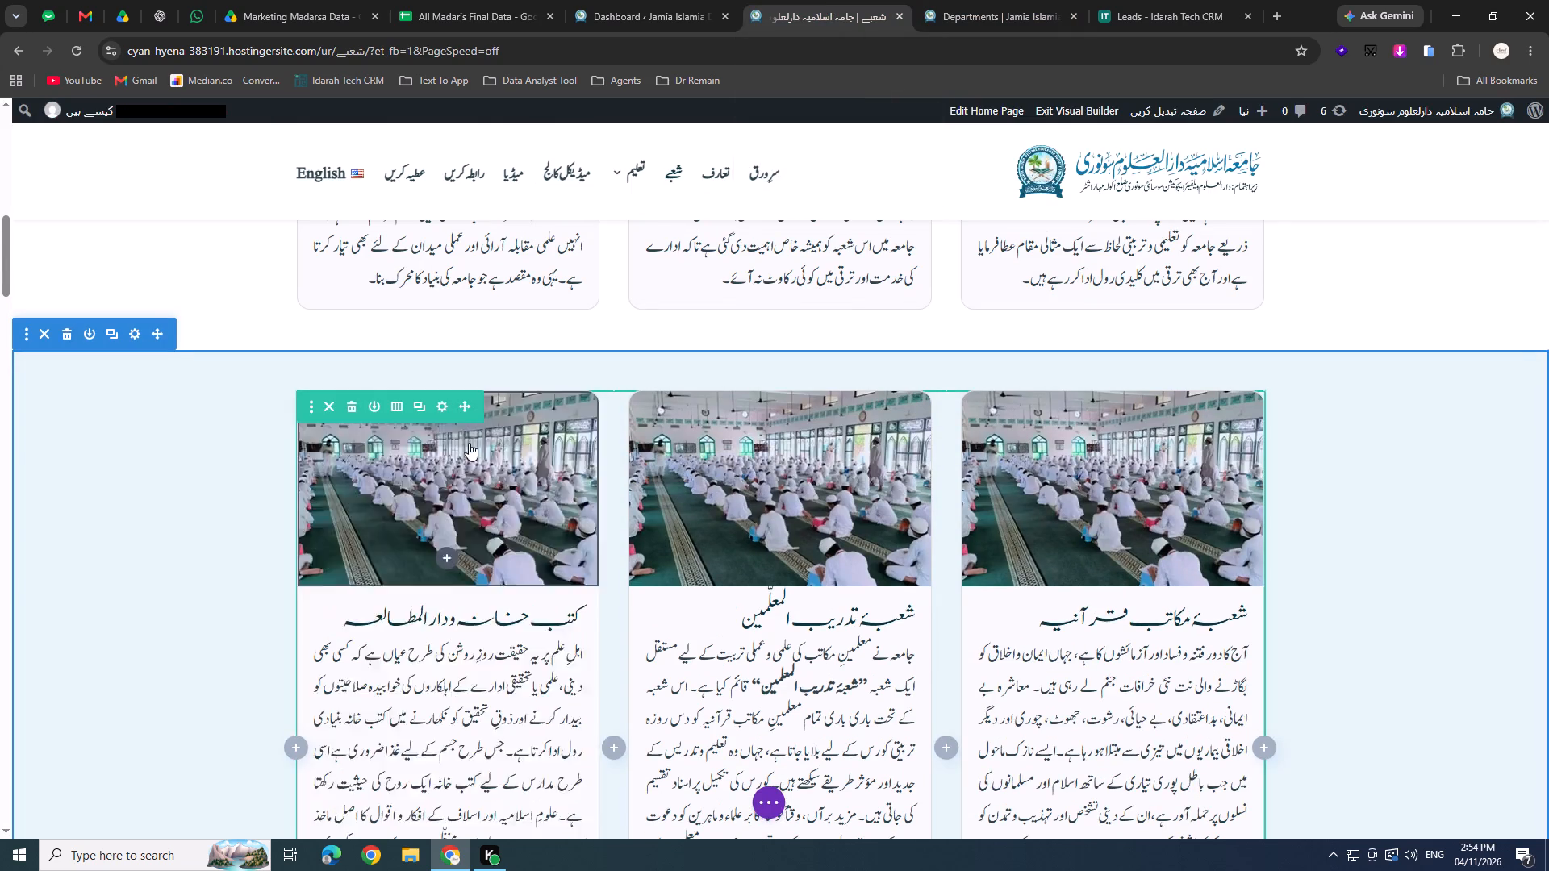
right_click(470, 448)
click(507, 711)
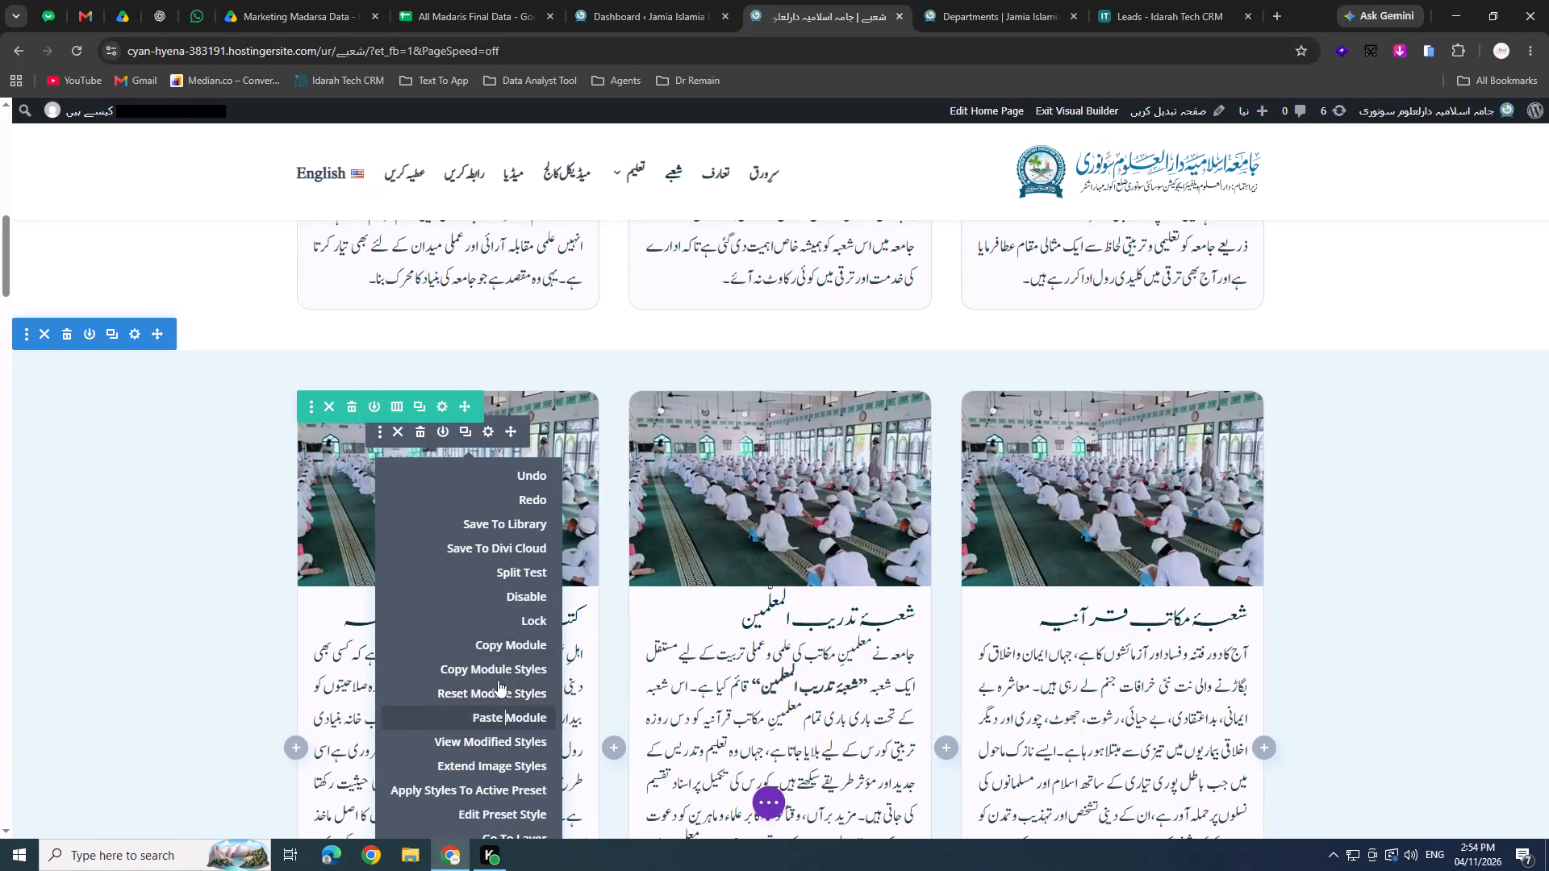
click(420, 435)
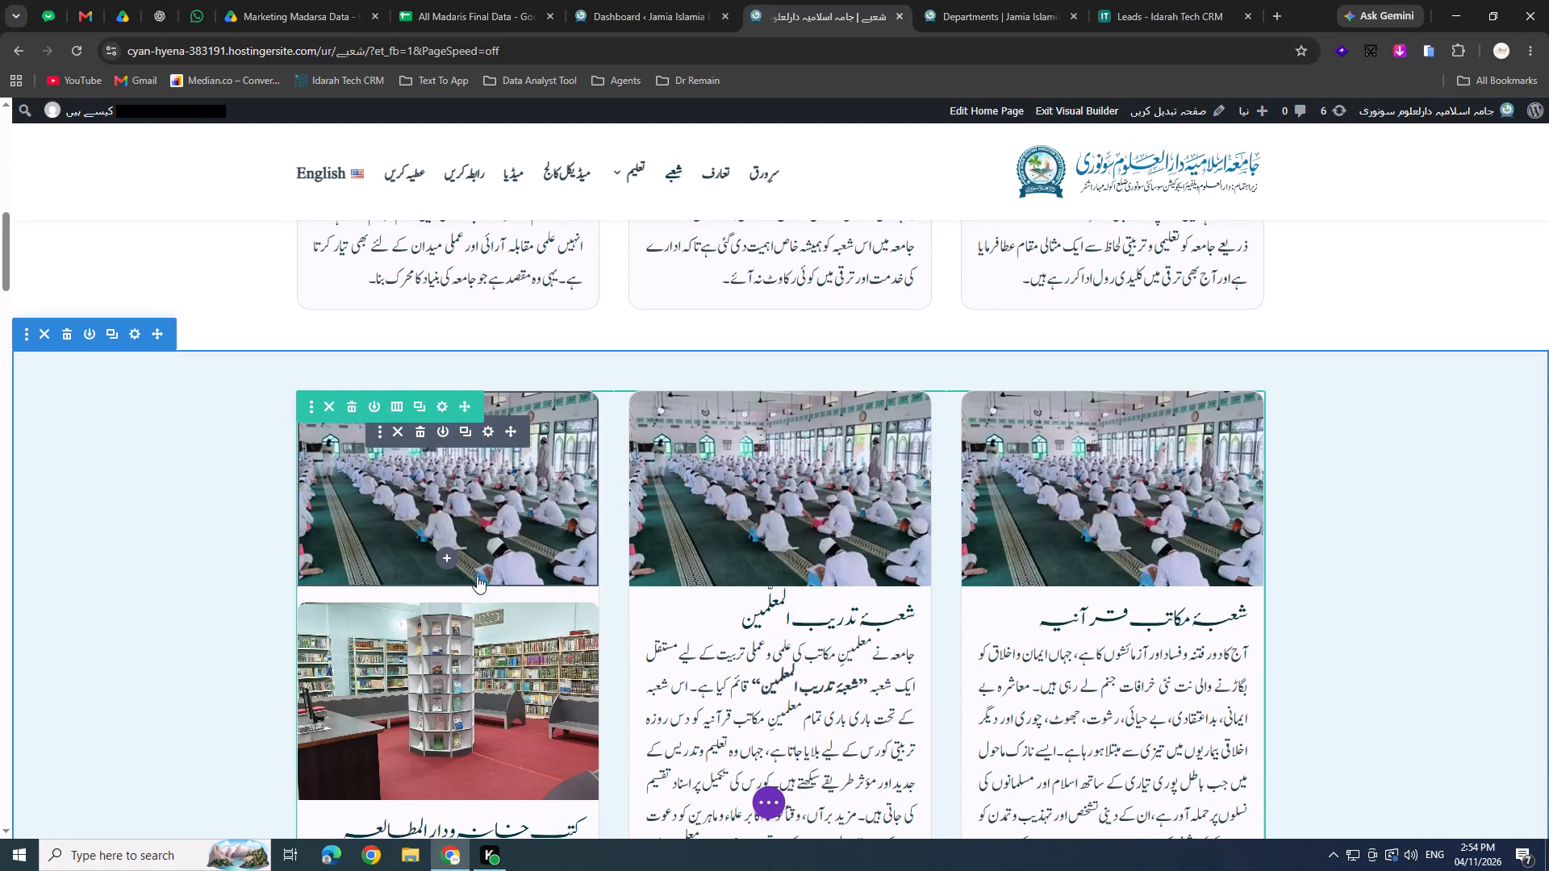
key(ctrl+s)
Examine the photos on the remaining department cards of the Urdu Departments page.
scroll(1095, 684, down, 1)
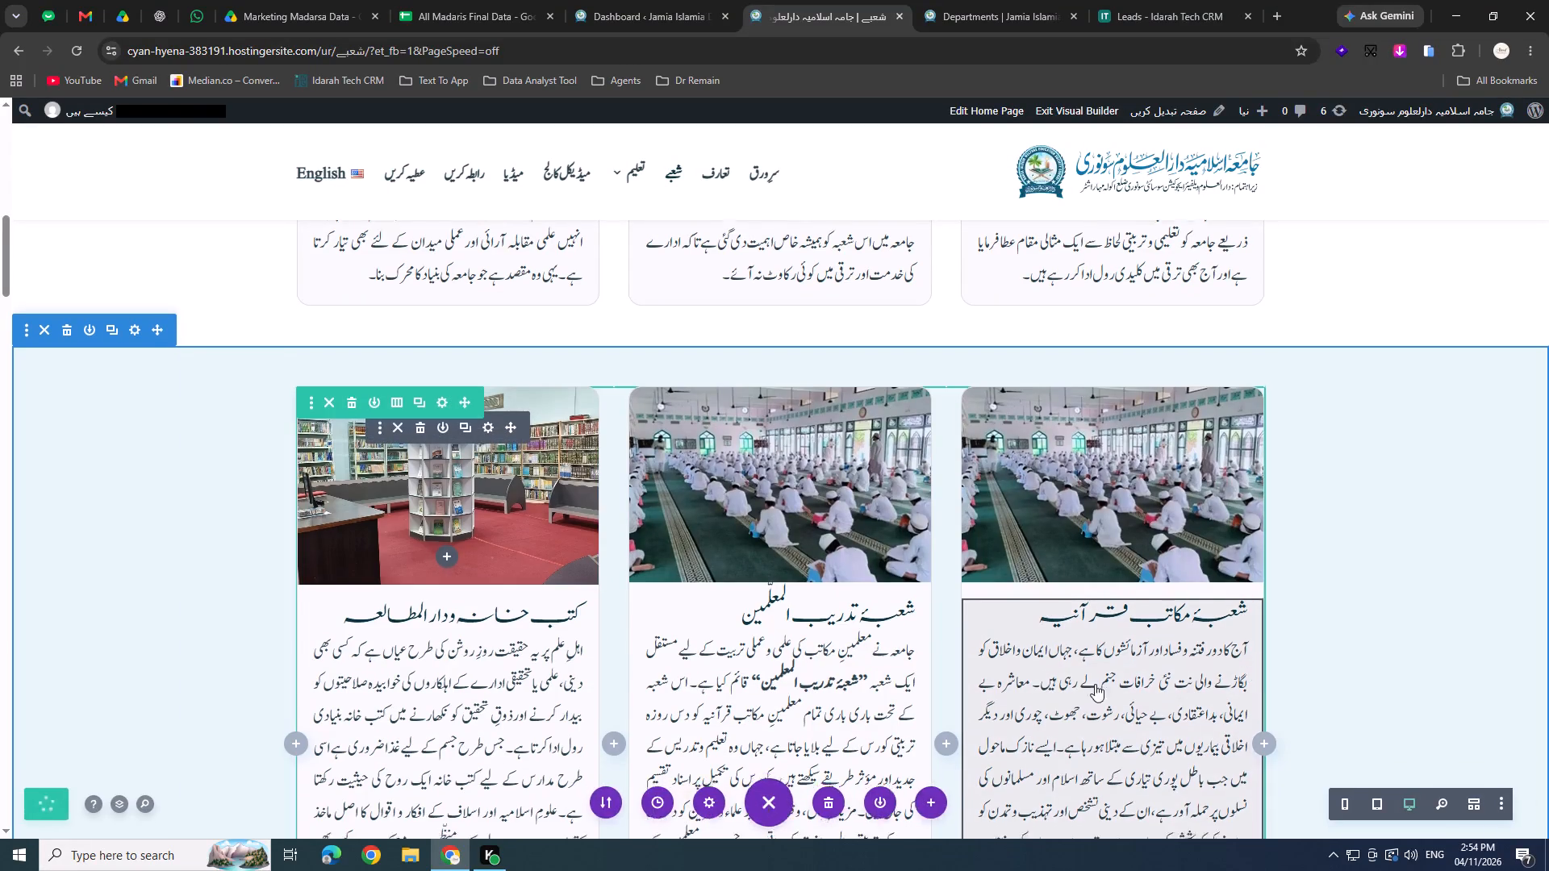
scroll(1095, 684, down, 3)
scroll(997, 637, down, 5)
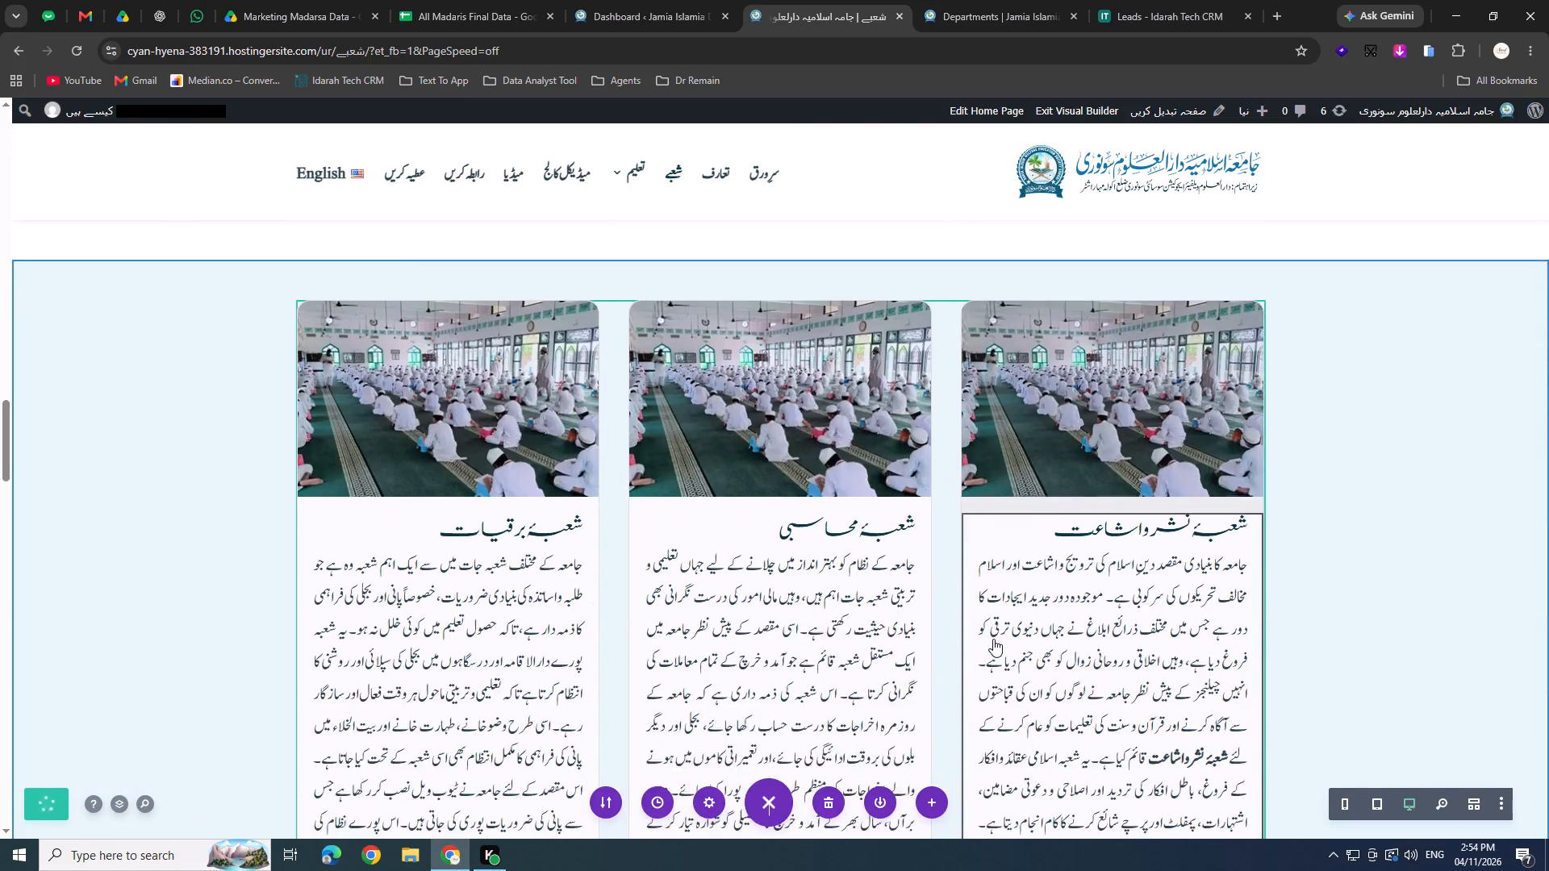
scroll(993, 639, down, 11)
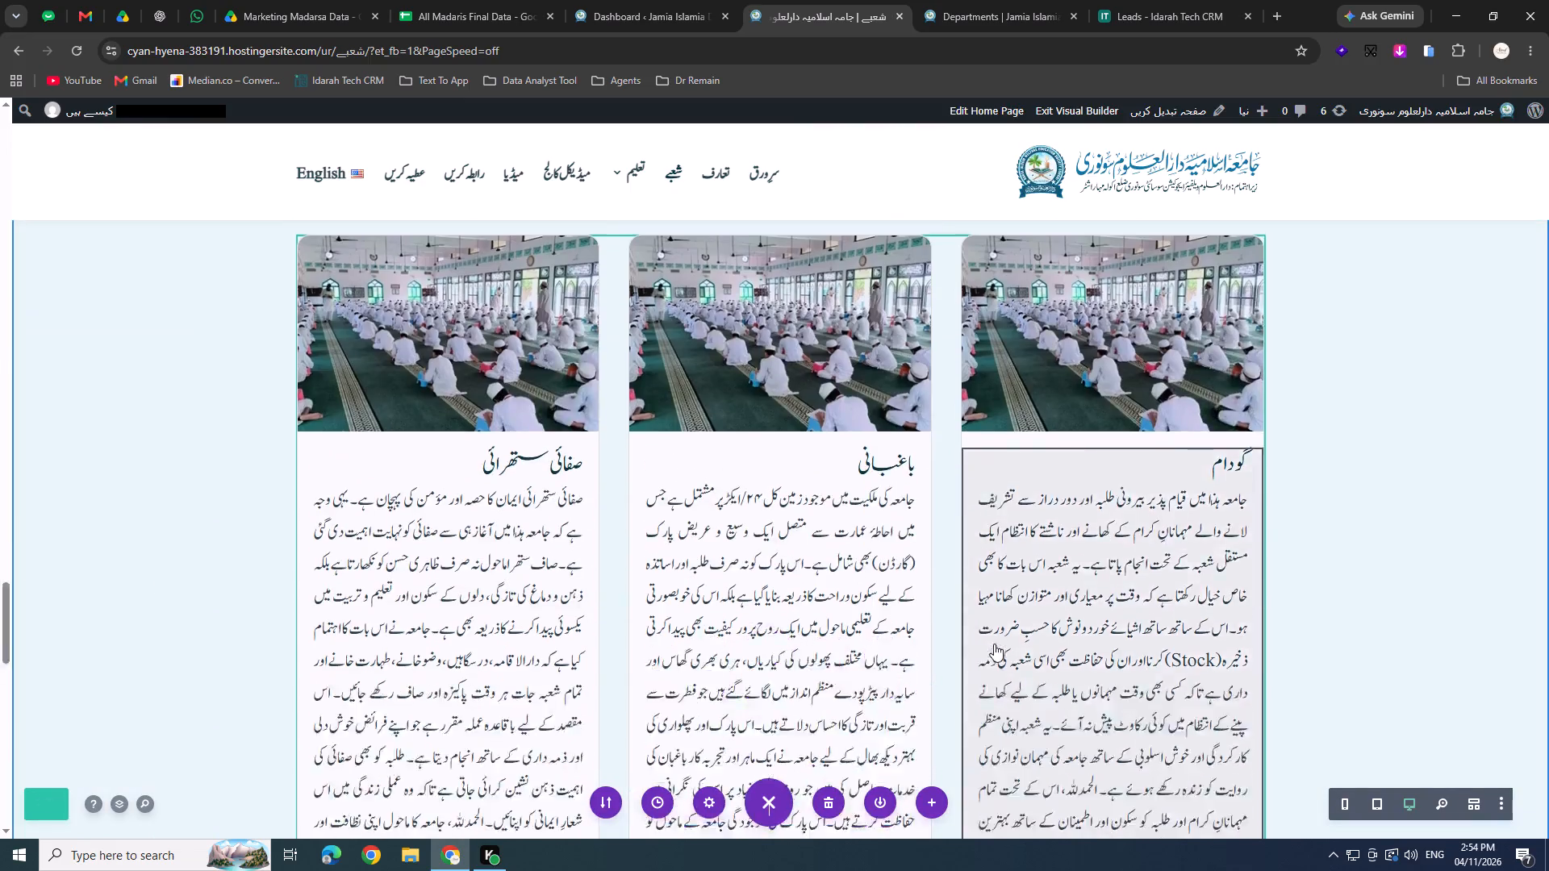
scroll(994, 639, up, 2)
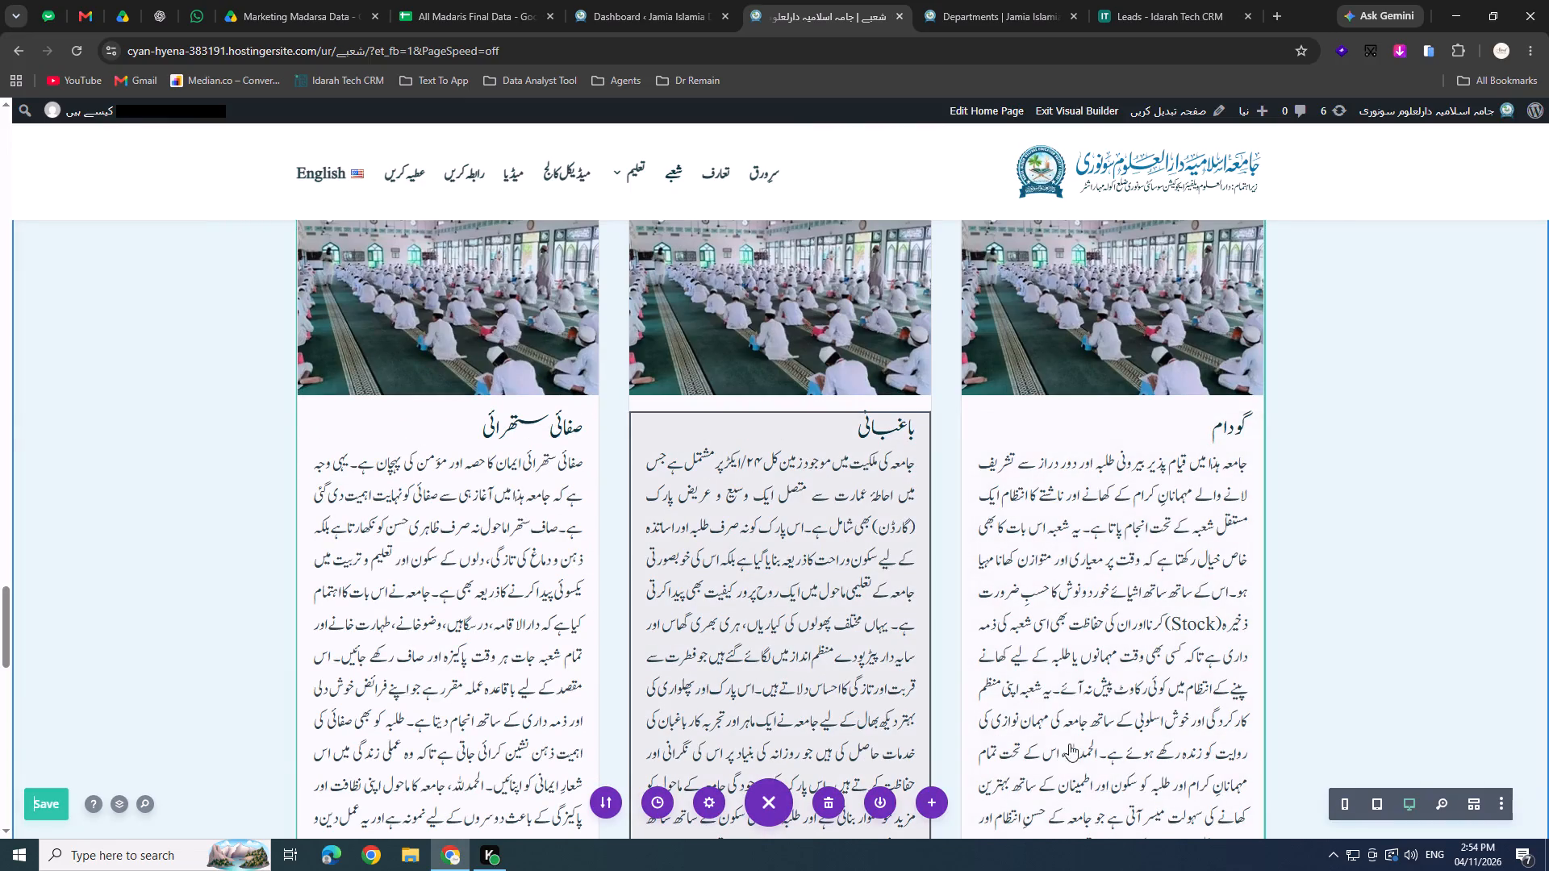
scroll(1104, 526, up, 3)
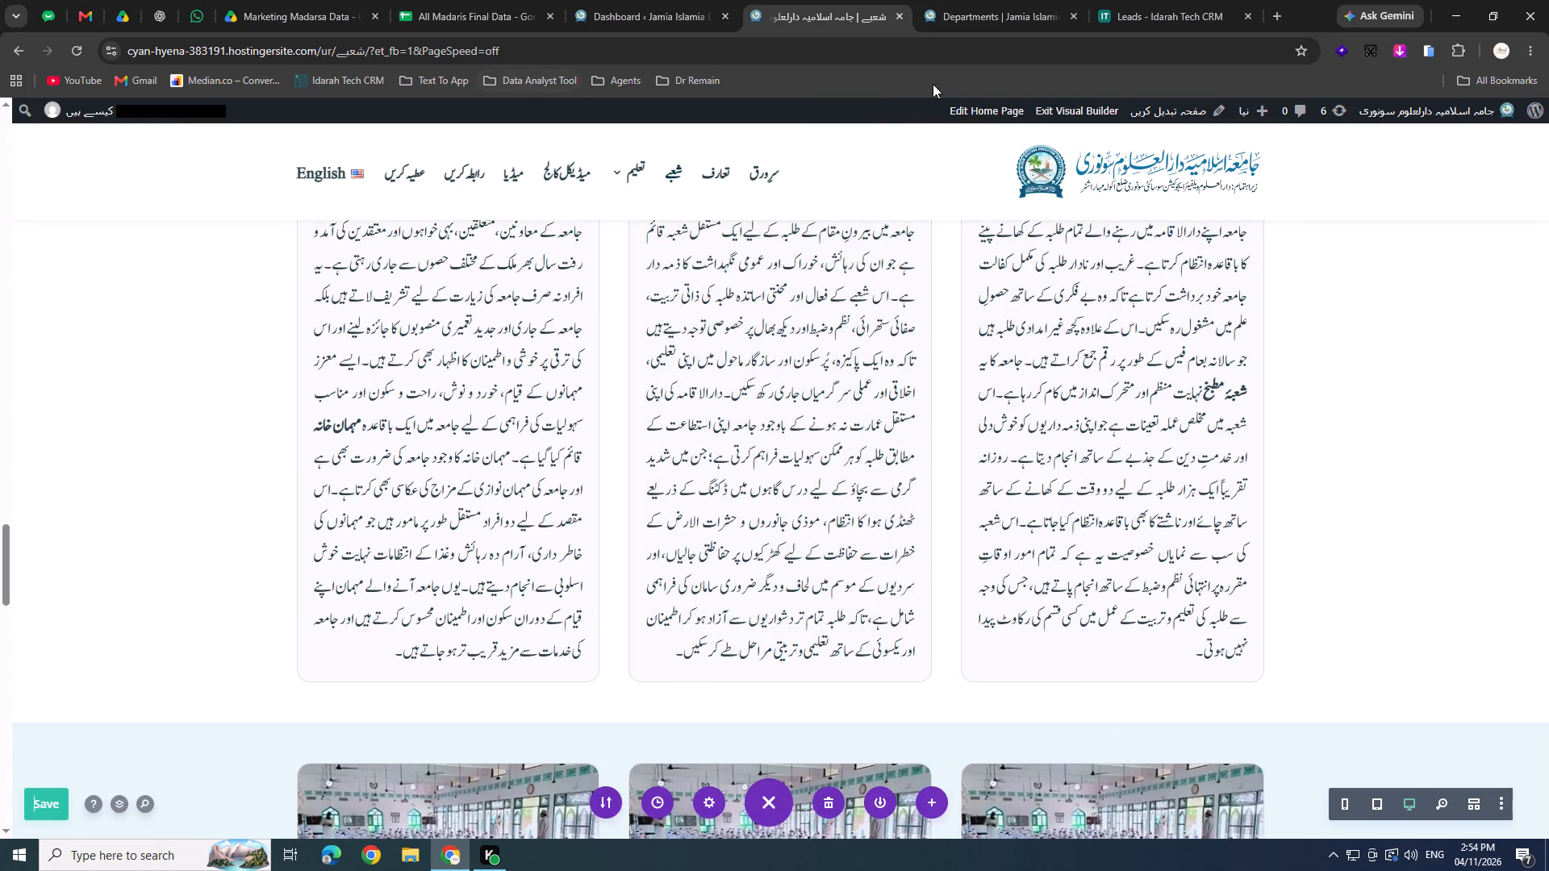
Exit the Visual Builder on both the Urdu and English Departments pages.
click(1054, 107)
click(946, 0)
click(487, 119)
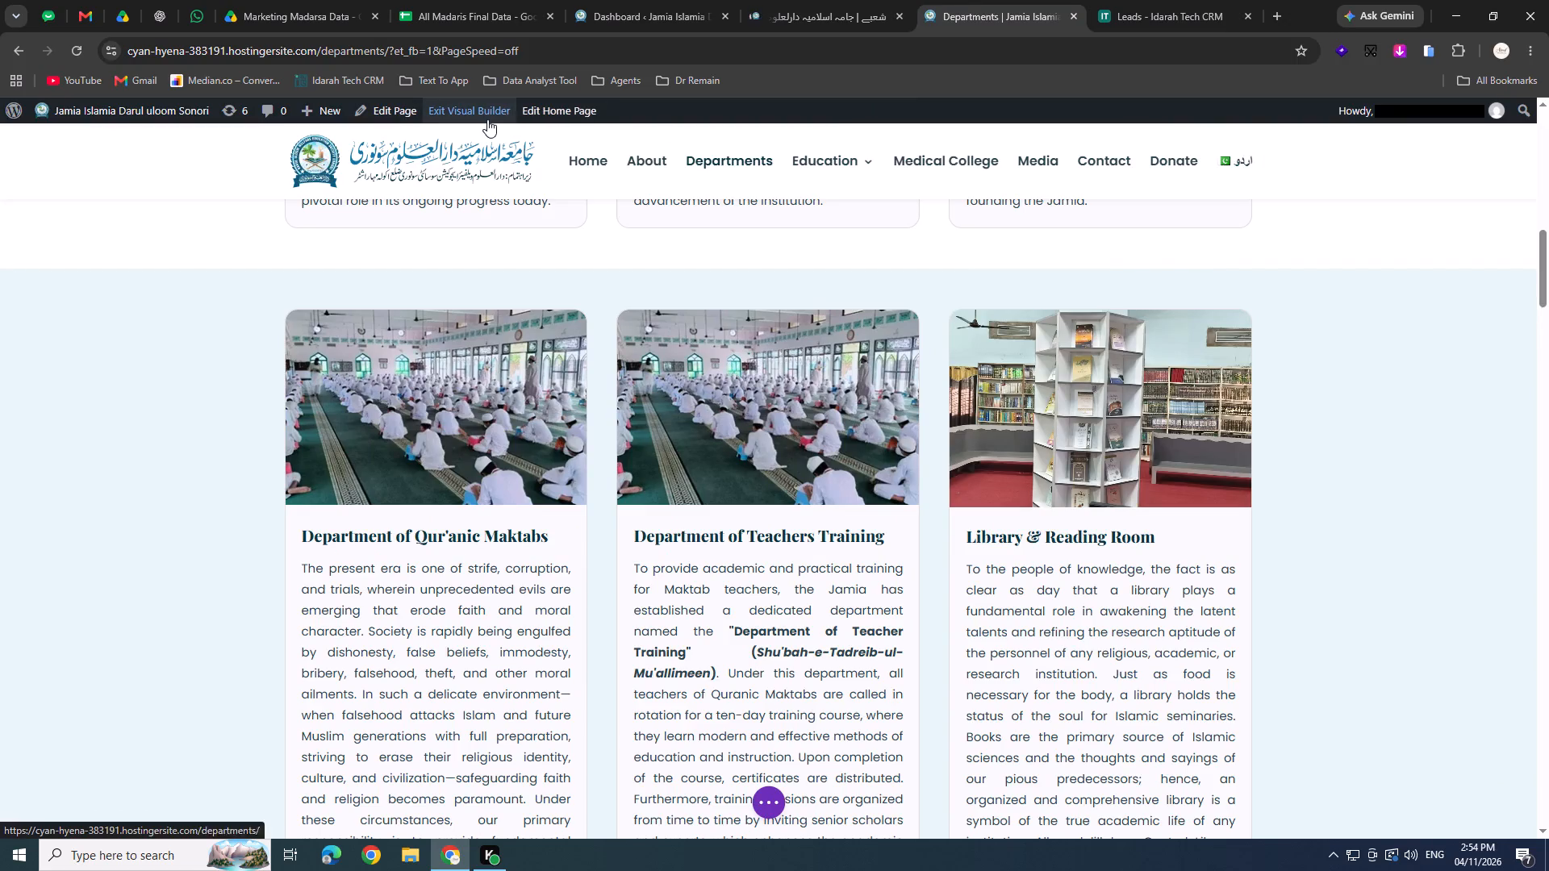
click(817, 0)
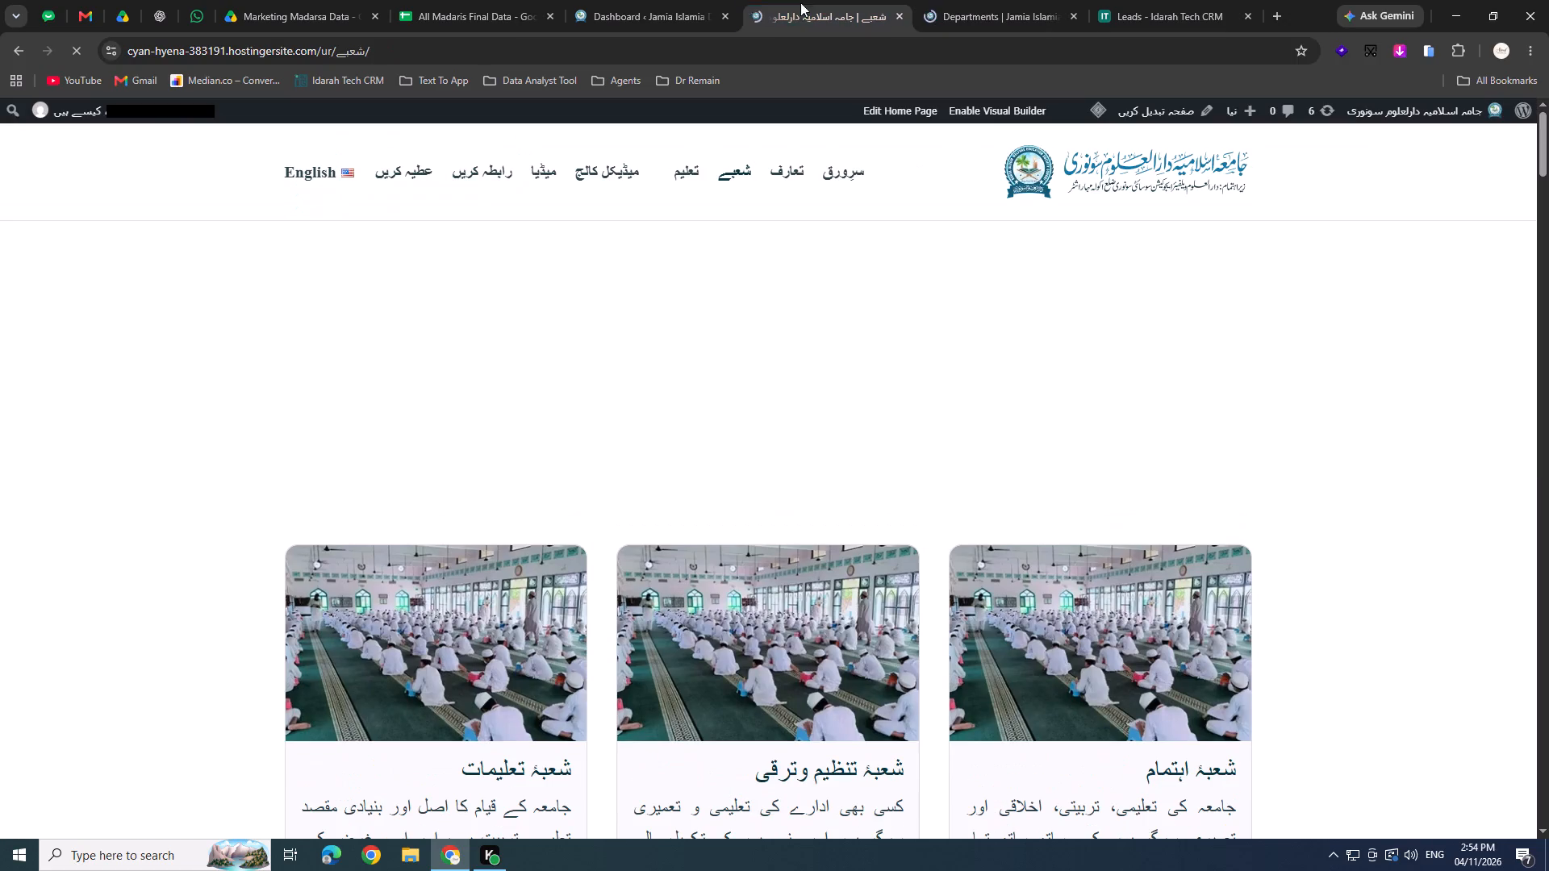
click(980, 0)
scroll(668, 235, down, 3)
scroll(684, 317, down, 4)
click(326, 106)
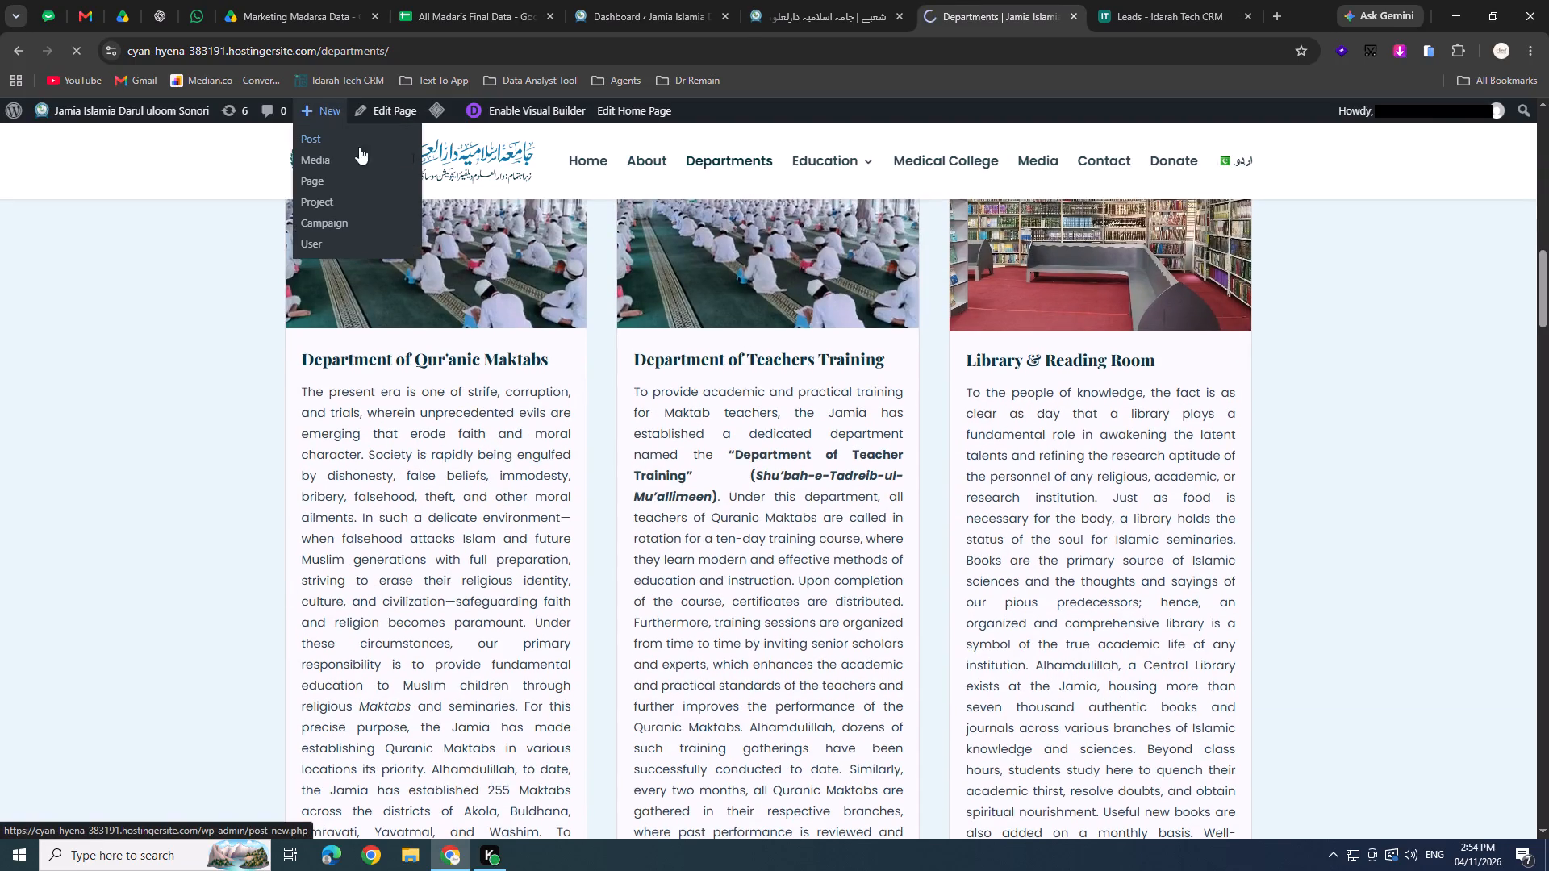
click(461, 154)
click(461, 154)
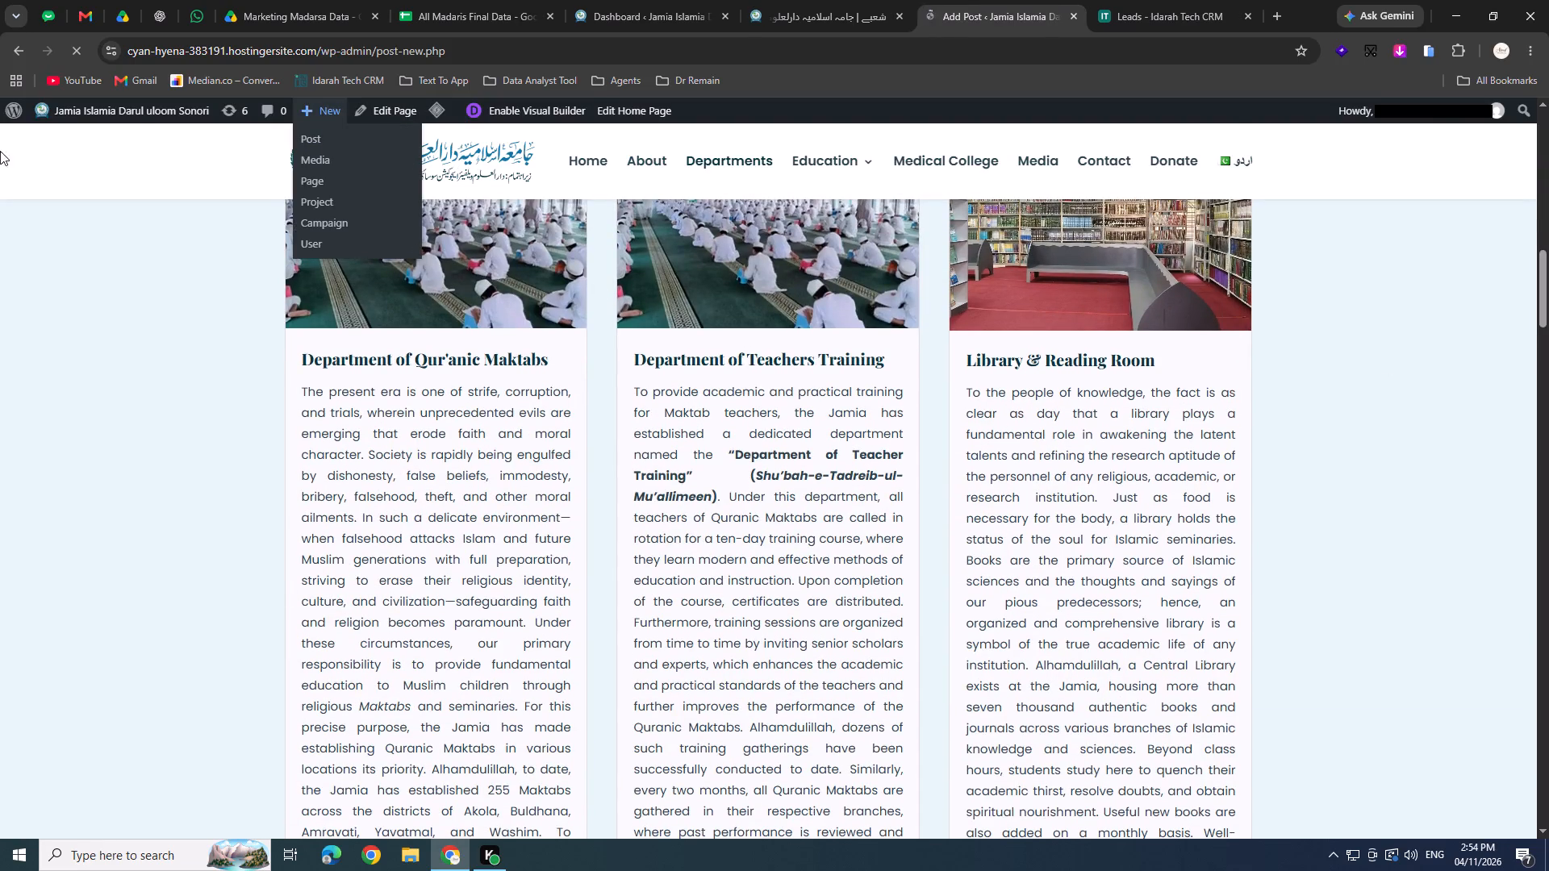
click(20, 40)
Open the site's English home page.
click(392, 182)
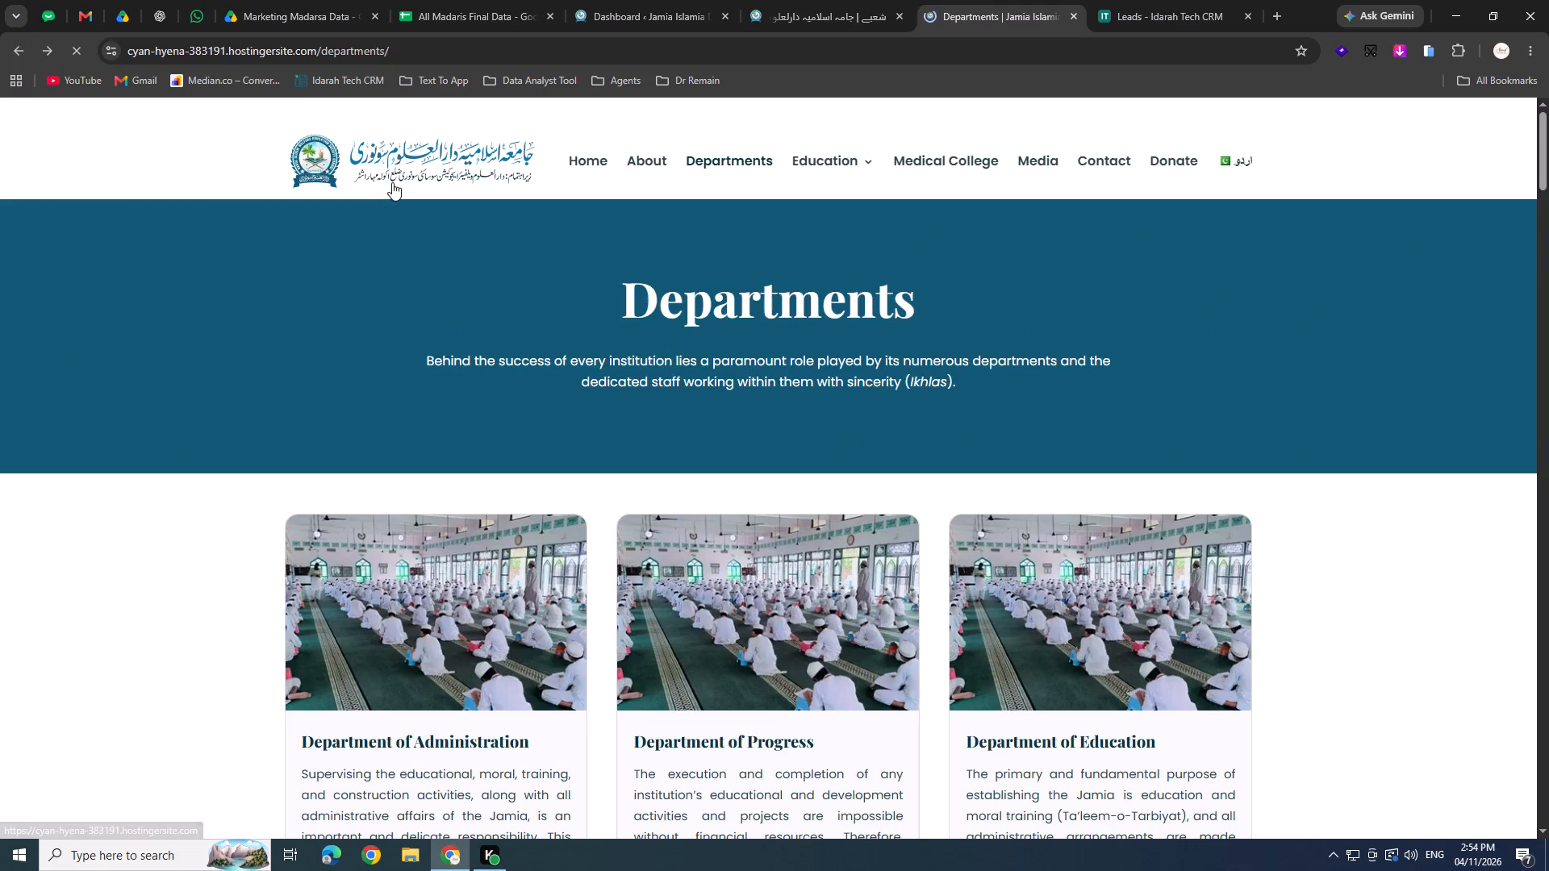
Examine the Religious Education, Modern Education and Moral Activities cards and their photos in the home page's Educational Activities section.
scroll(641, 429, down, 2)
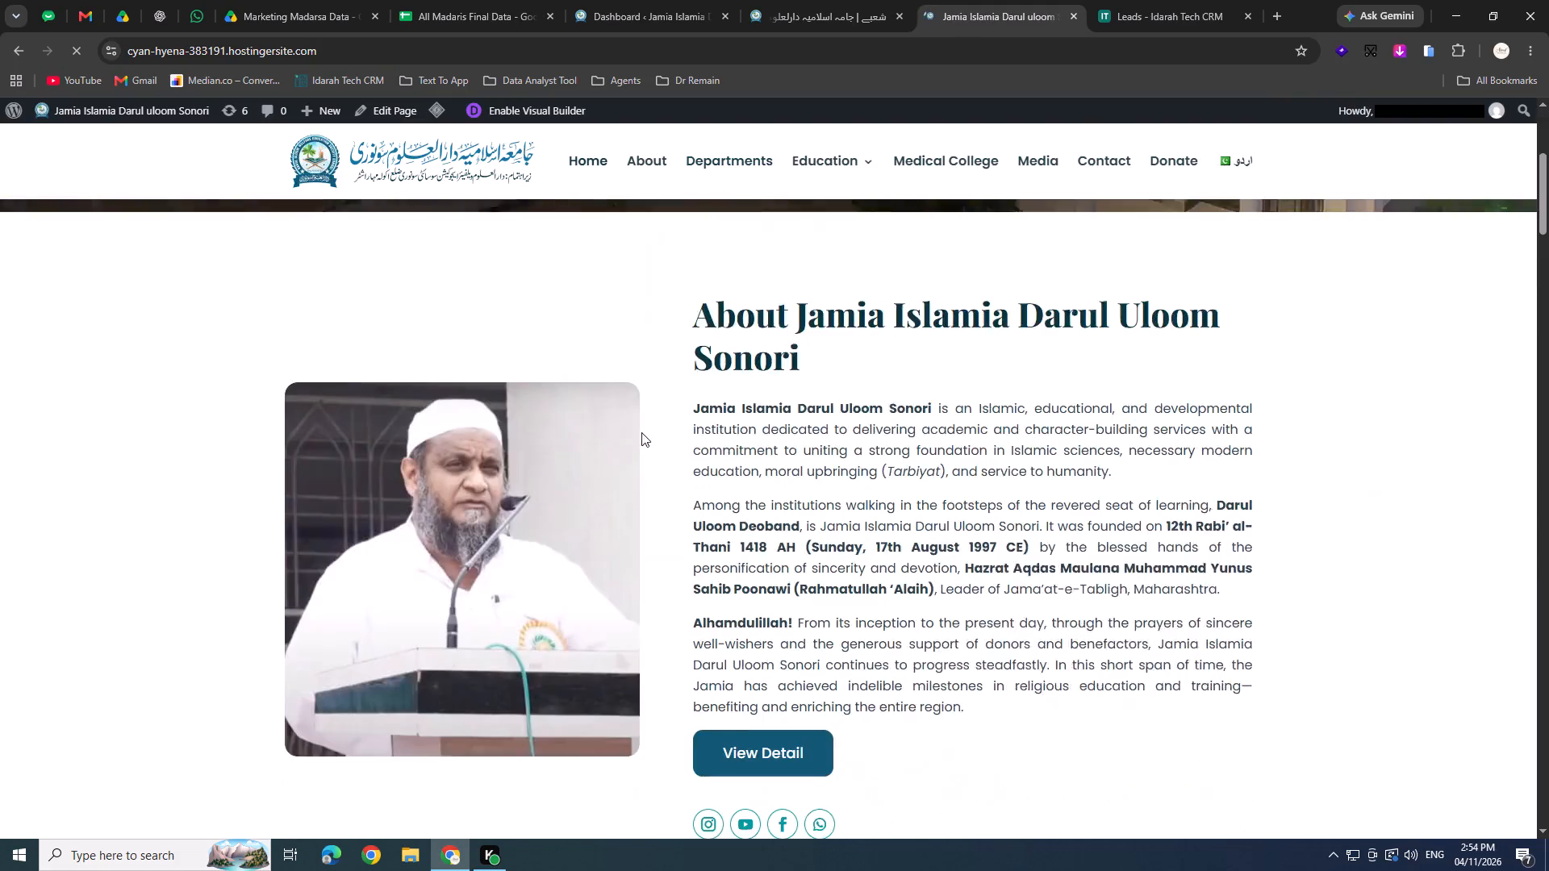
scroll(671, 409, down, 3)
scroll(743, 428, down, 8)
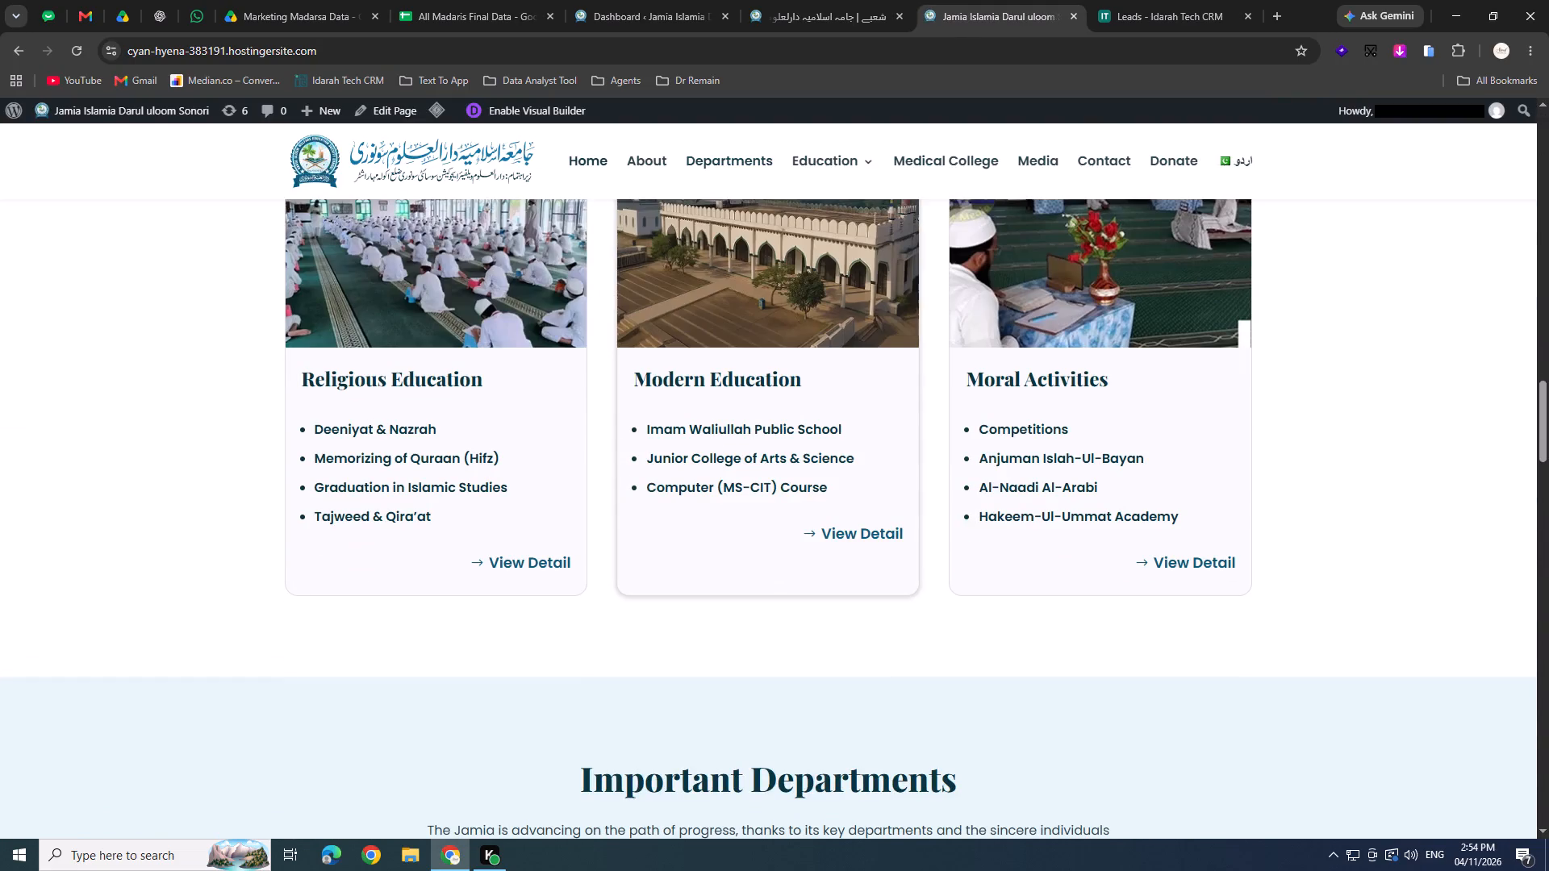
click(664, 384)
click(664, 384)
triple_click(664, 384)
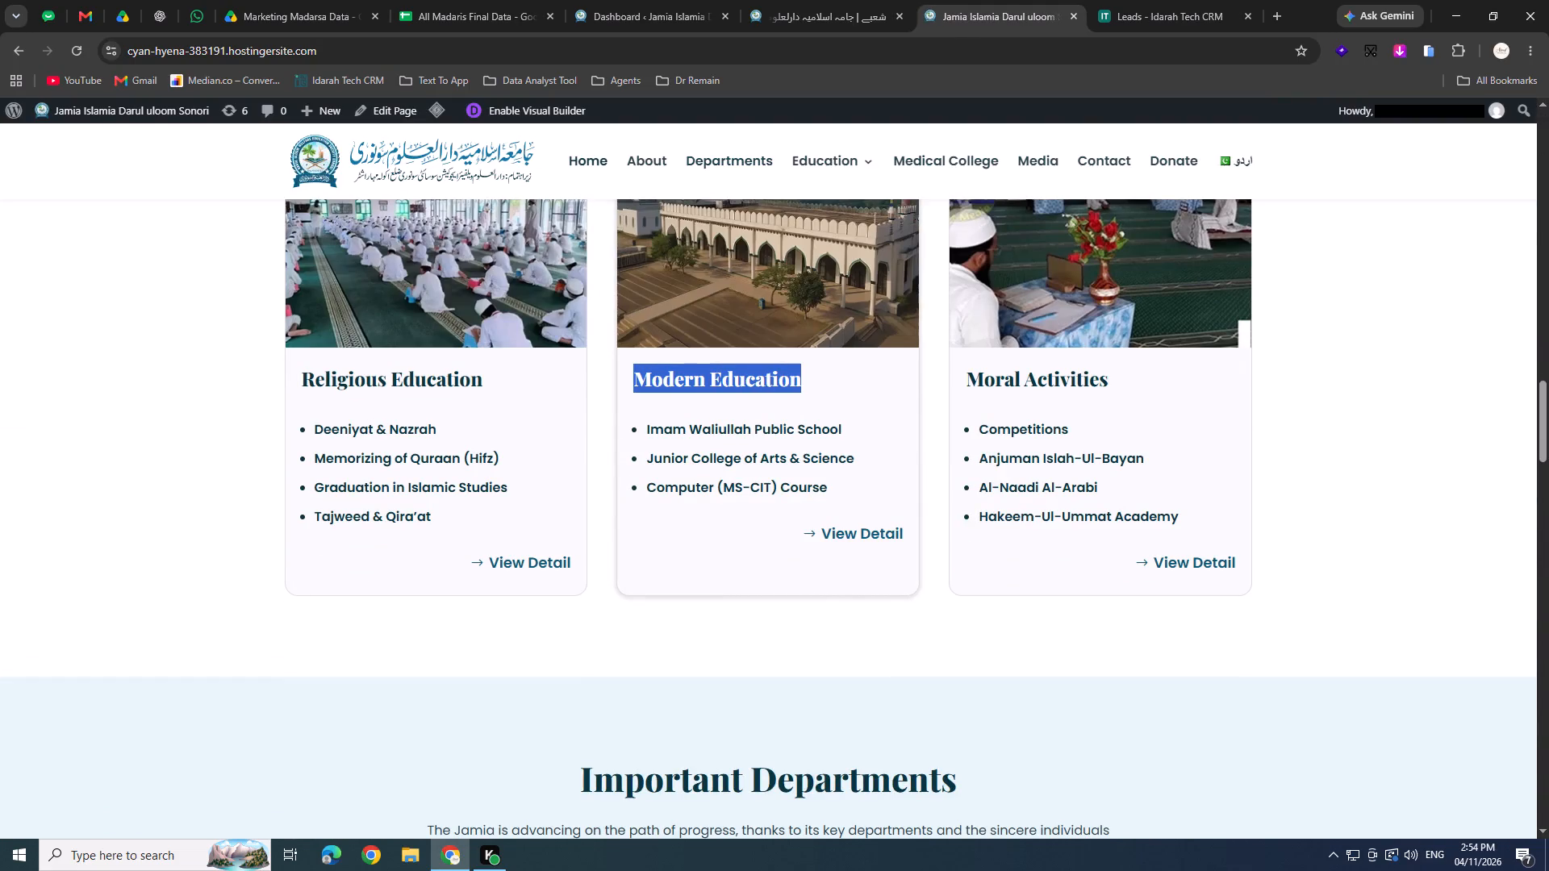
scroll(827, 419, up, 1)
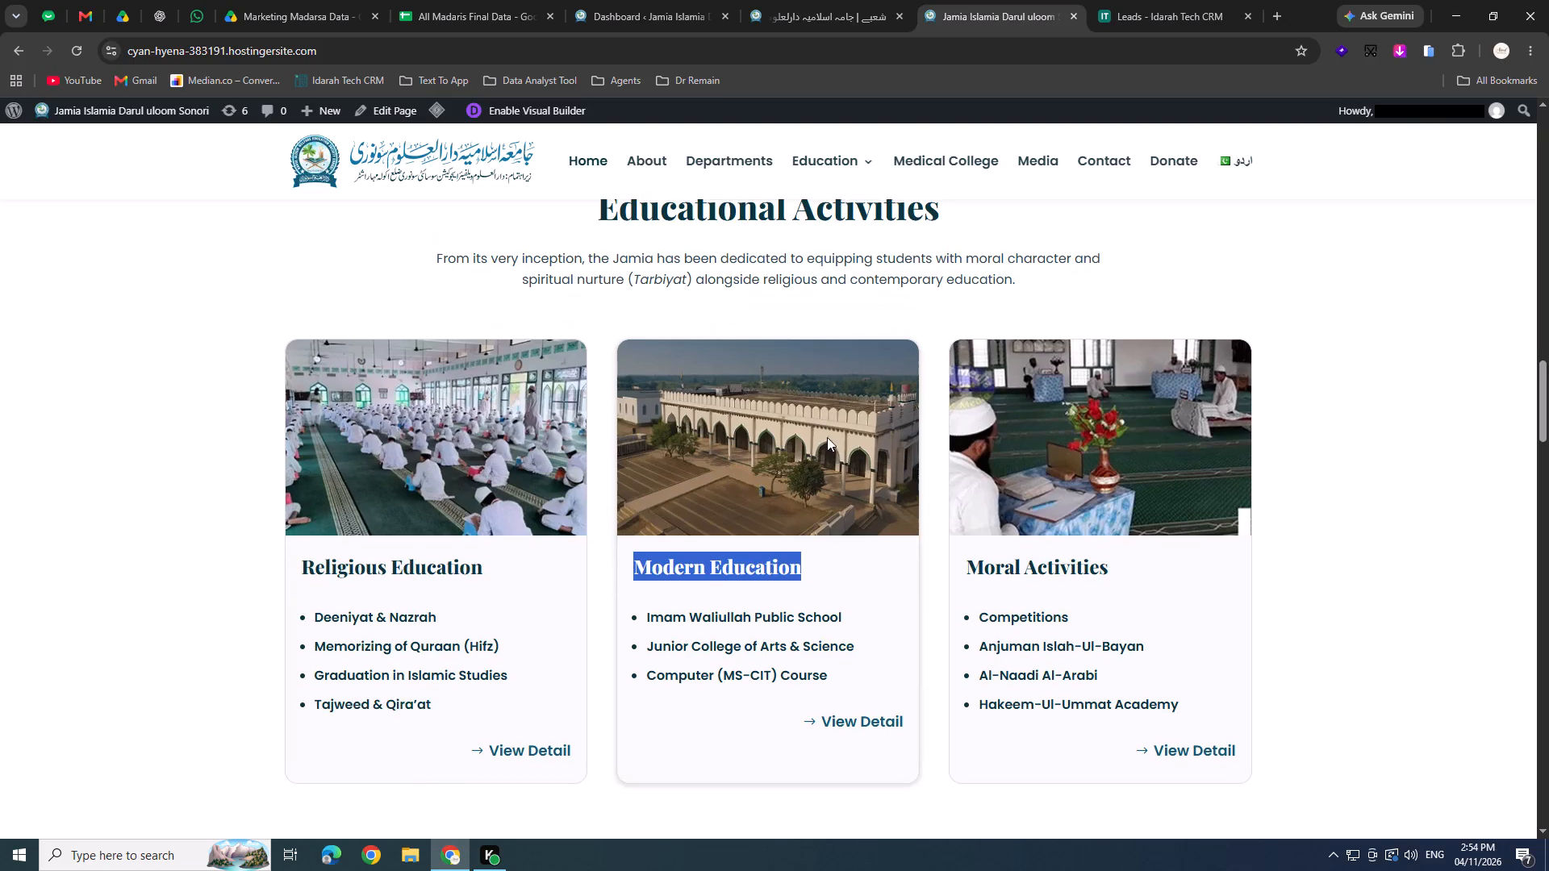
drag(825, 567, 699, 603)
click(695, 590)
drag(684, 484, 540, 534)
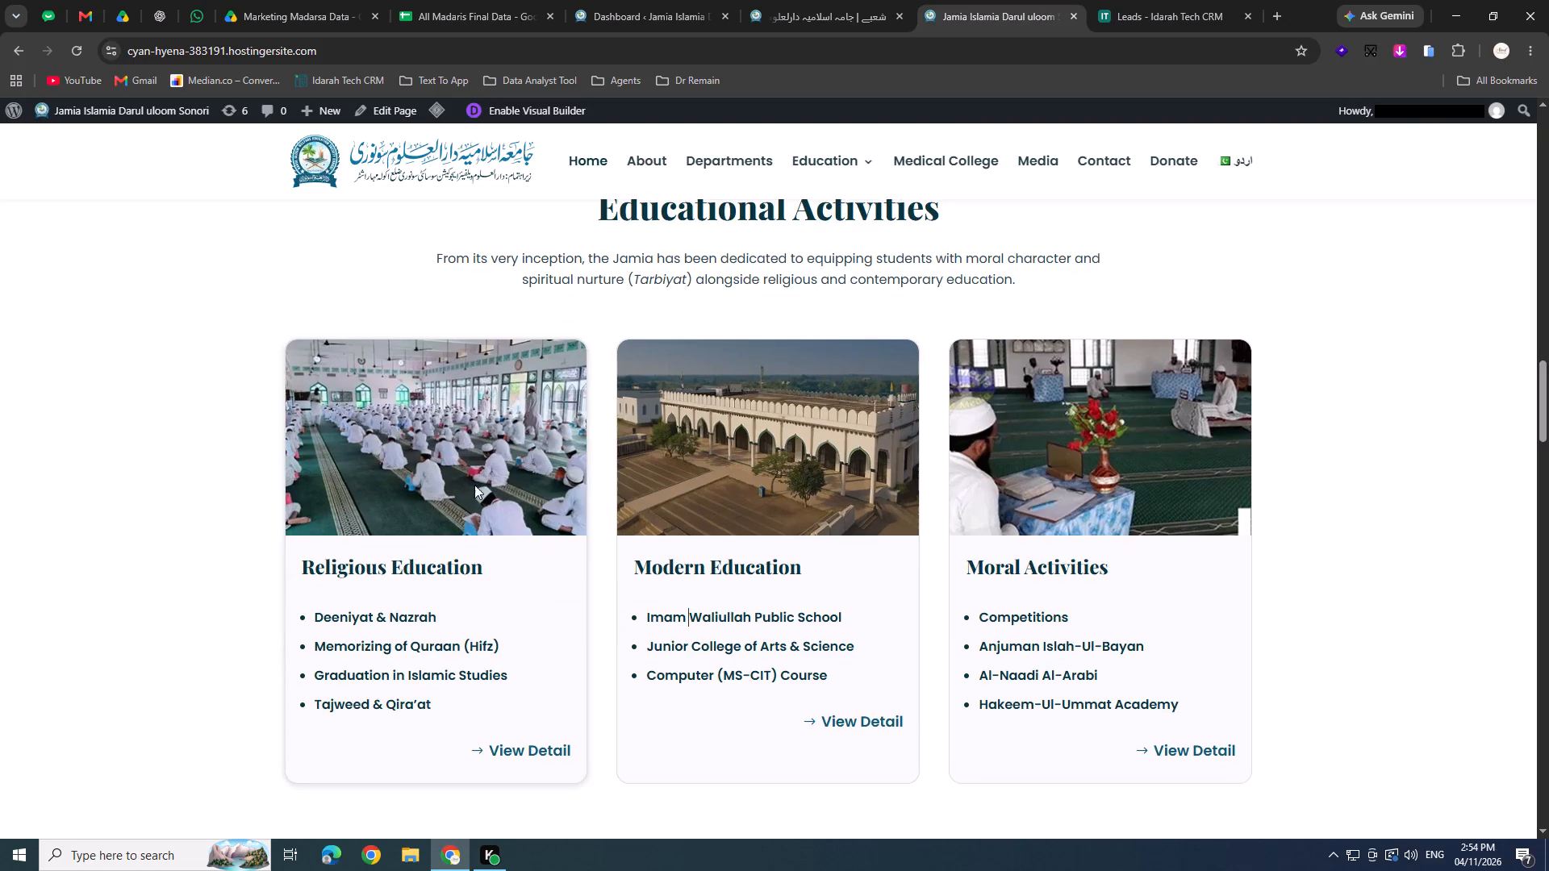
drag(478, 481, 371, 598)
drag(399, 494, 562, 567)
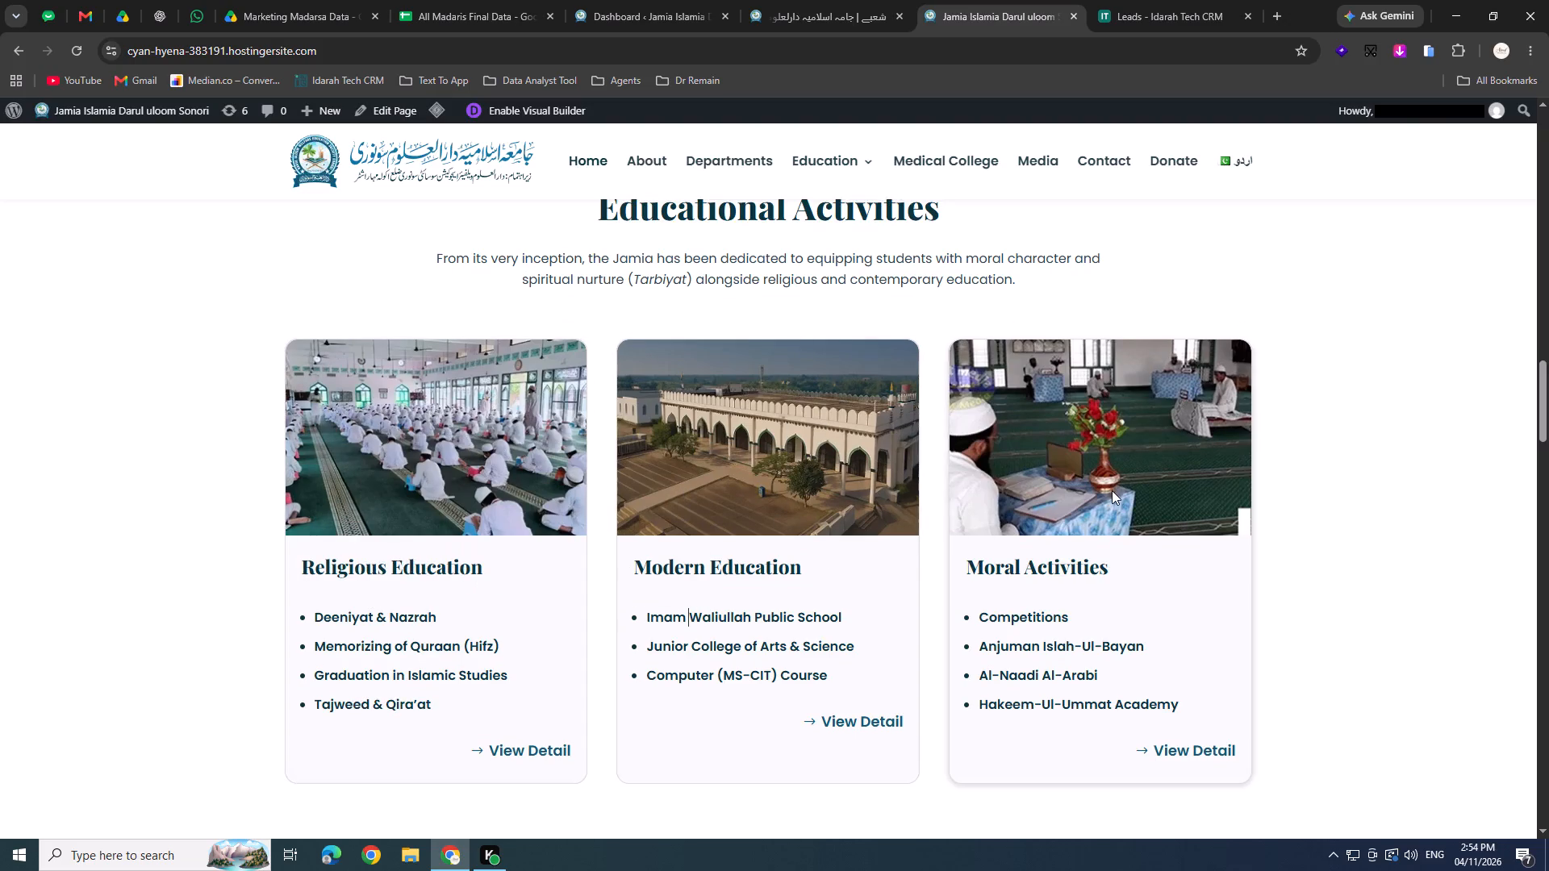
drag(1112, 490, 905, 519)
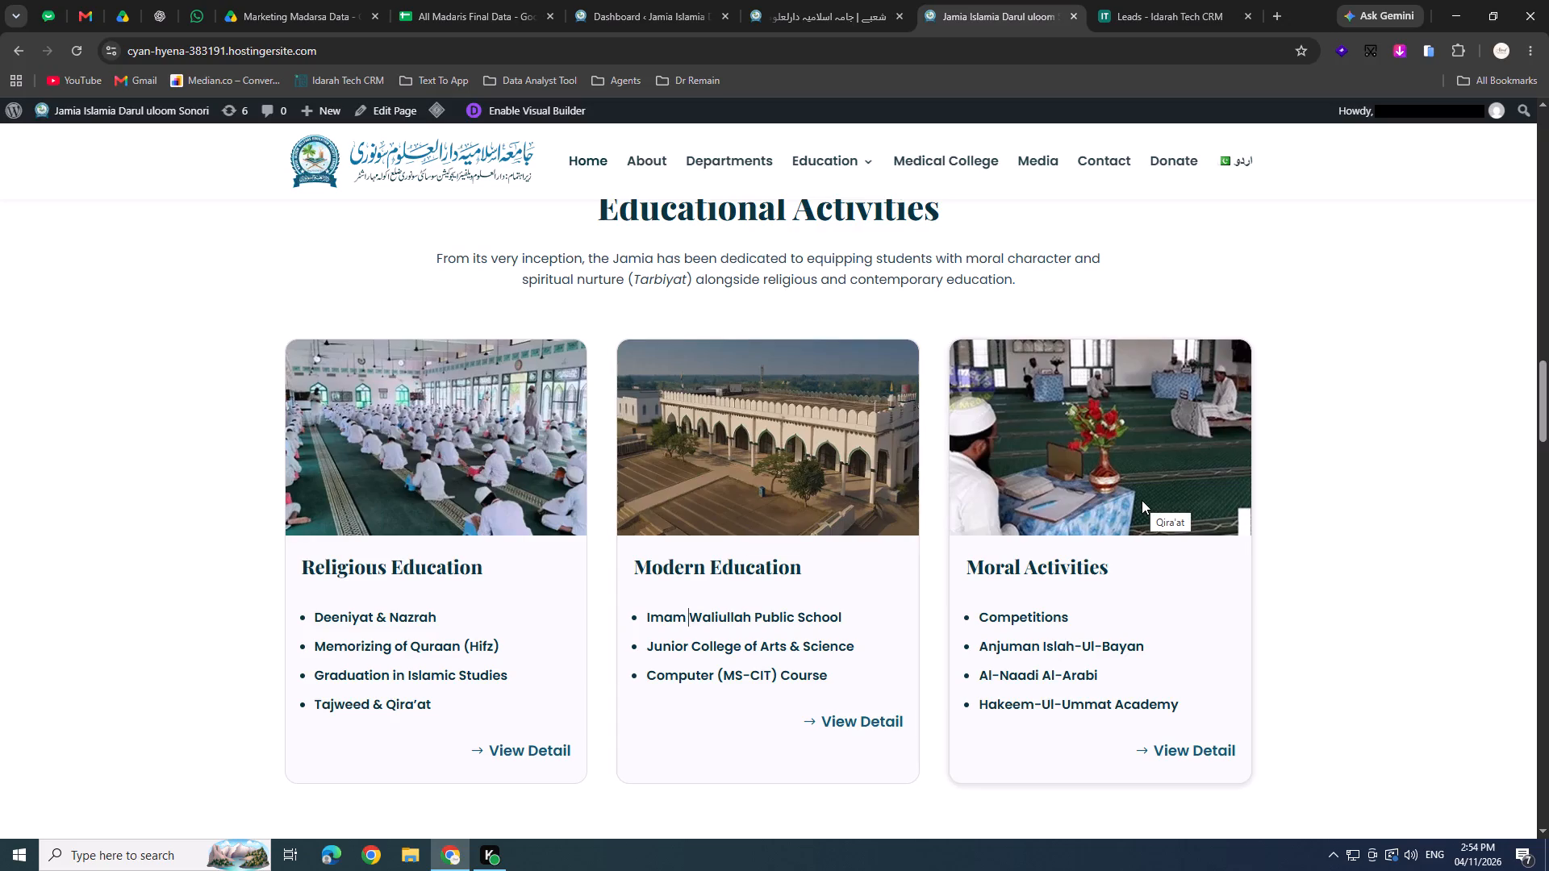
scroll(1128, 511, down, 2)
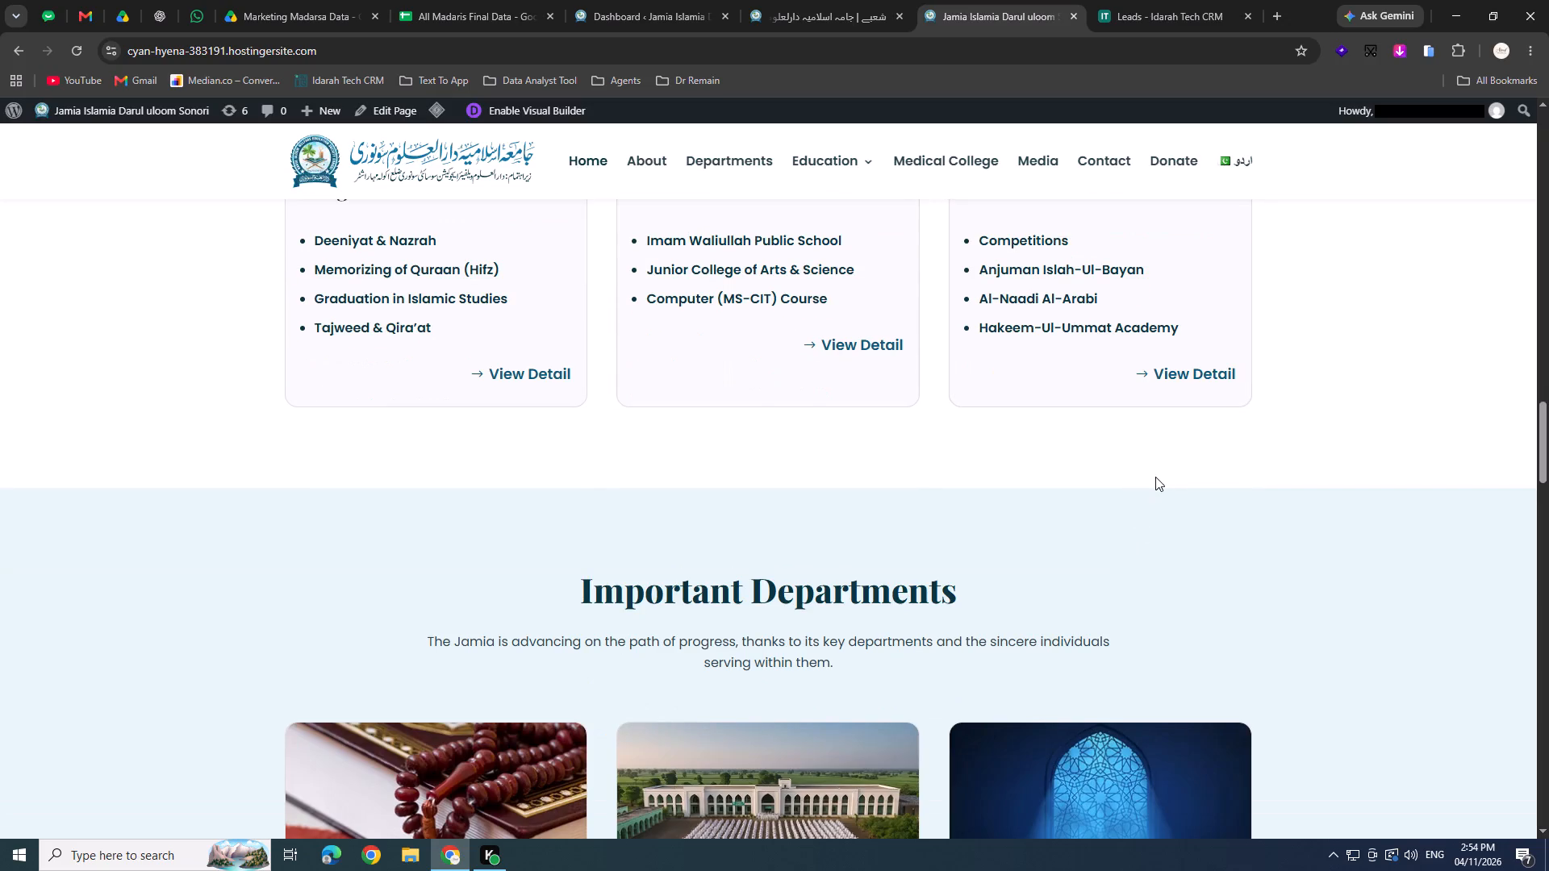
scroll(1146, 486, down, 3)
scroll(1154, 465, up, 4)
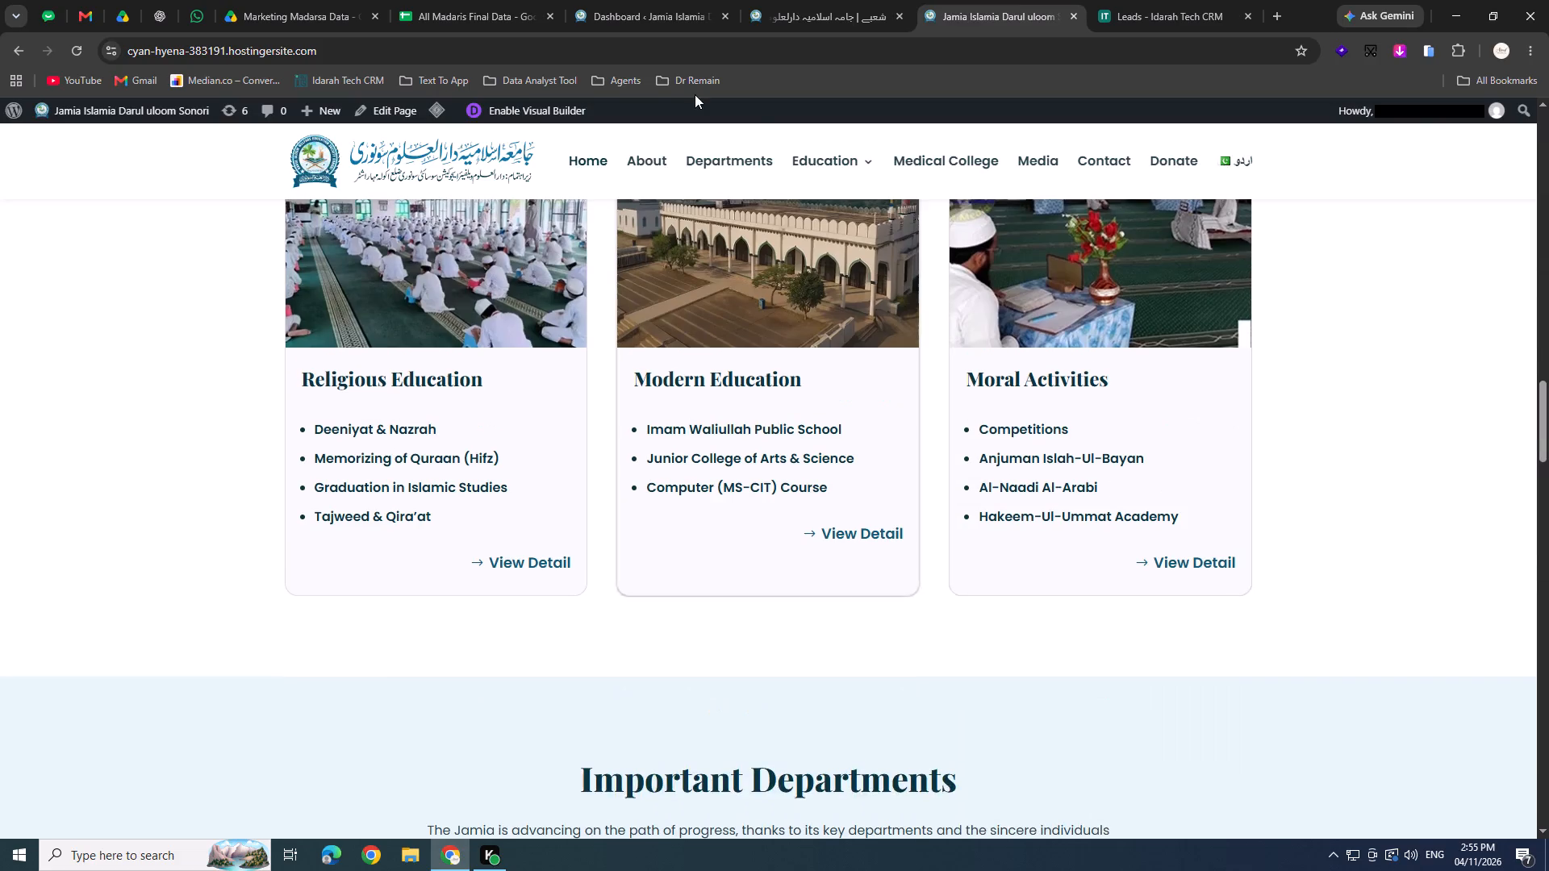
Enable the Visual Builder on the English home page.
click(582, 120)
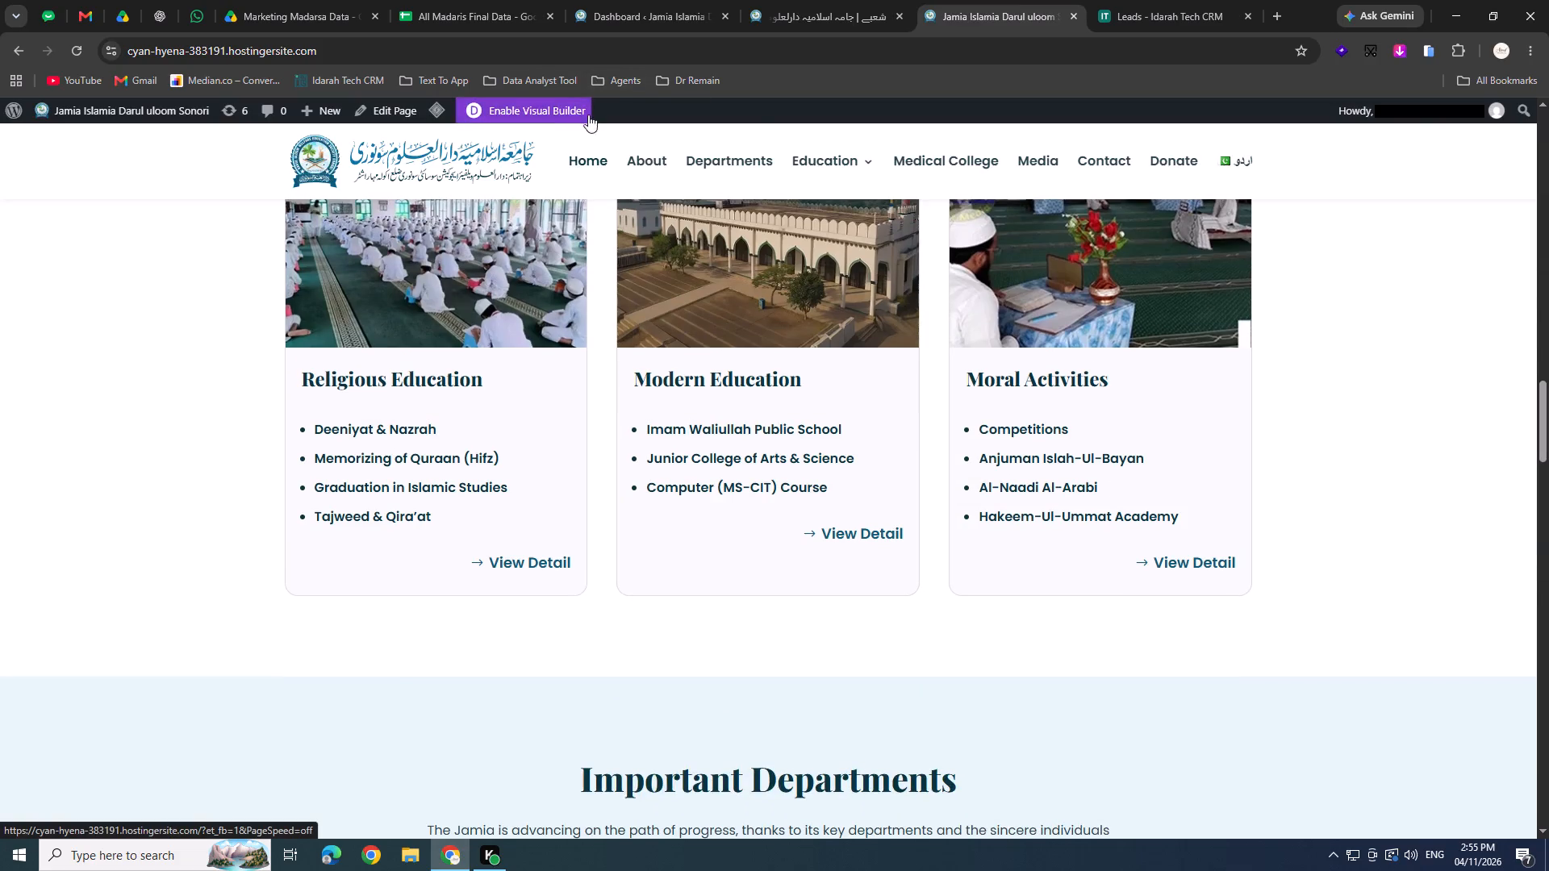
drag(559, 102, 559, 110)
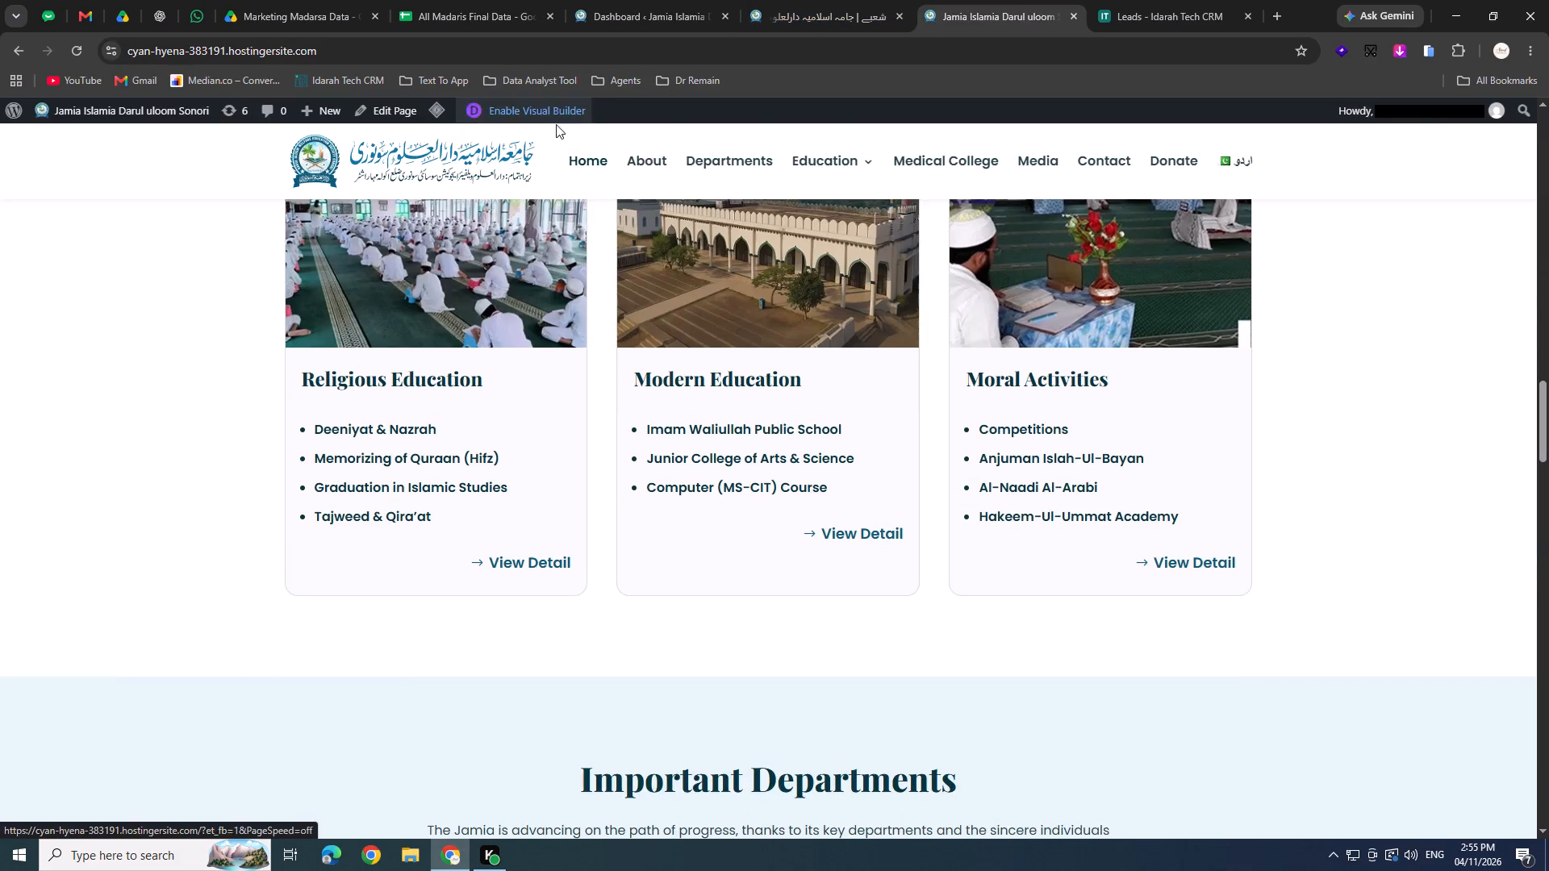
click(562, 105)
drag(549, 104, 555, 113)
click(557, 115)
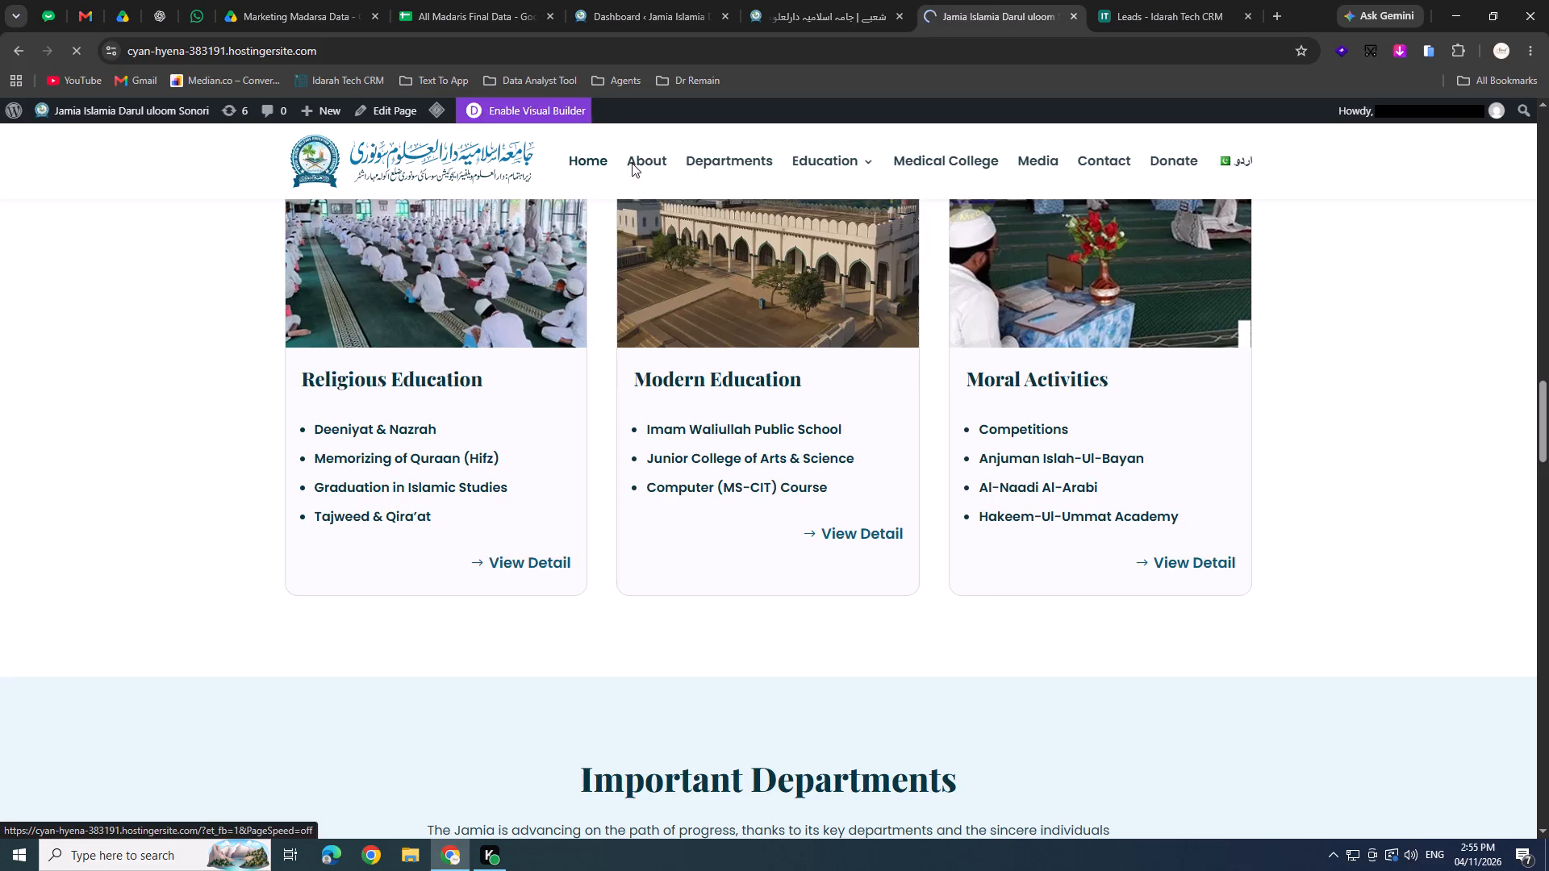
Replace the Modern Education card's photo under Educational Activities with the copied image carousel module, deleting the original photo.
scroll(854, 482, down, 1)
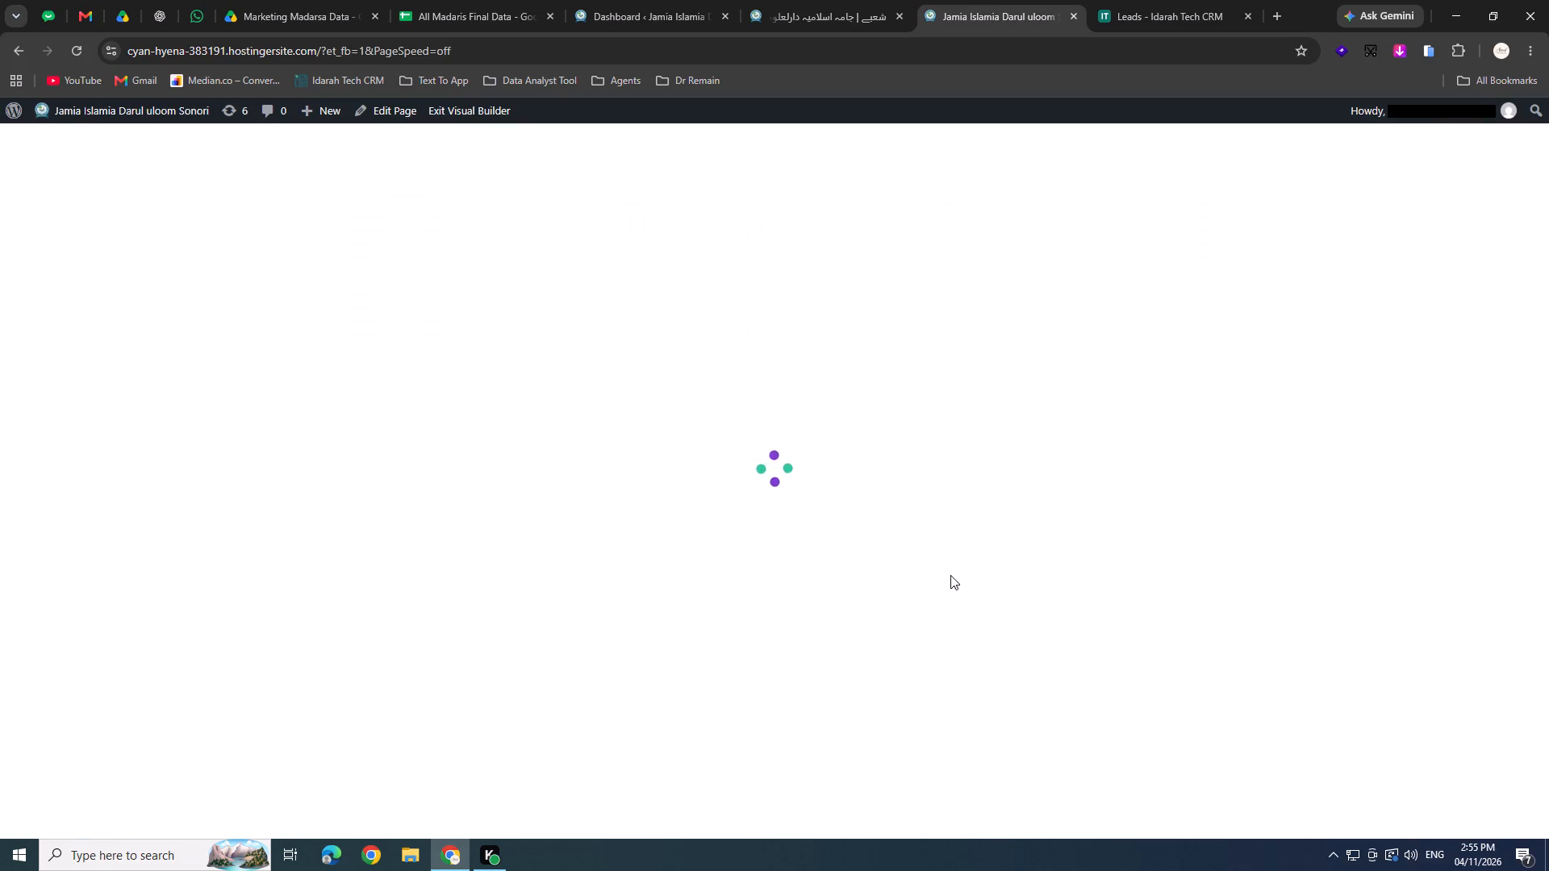
scroll(992, 566, down, 2)
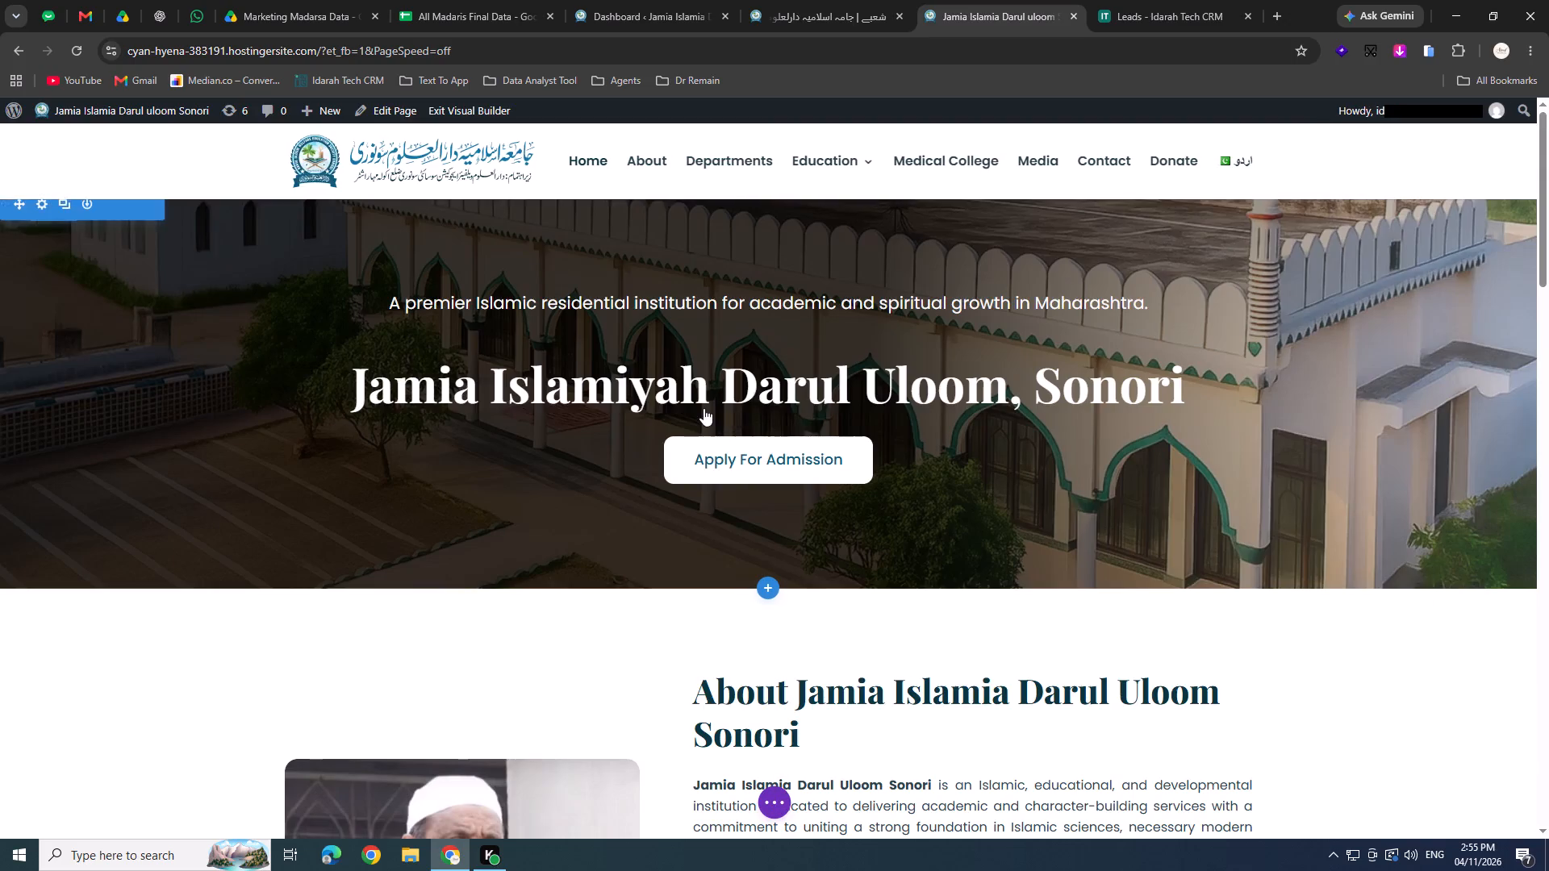
scroll(704, 408, down, 1)
scroll(715, 589, down, 3)
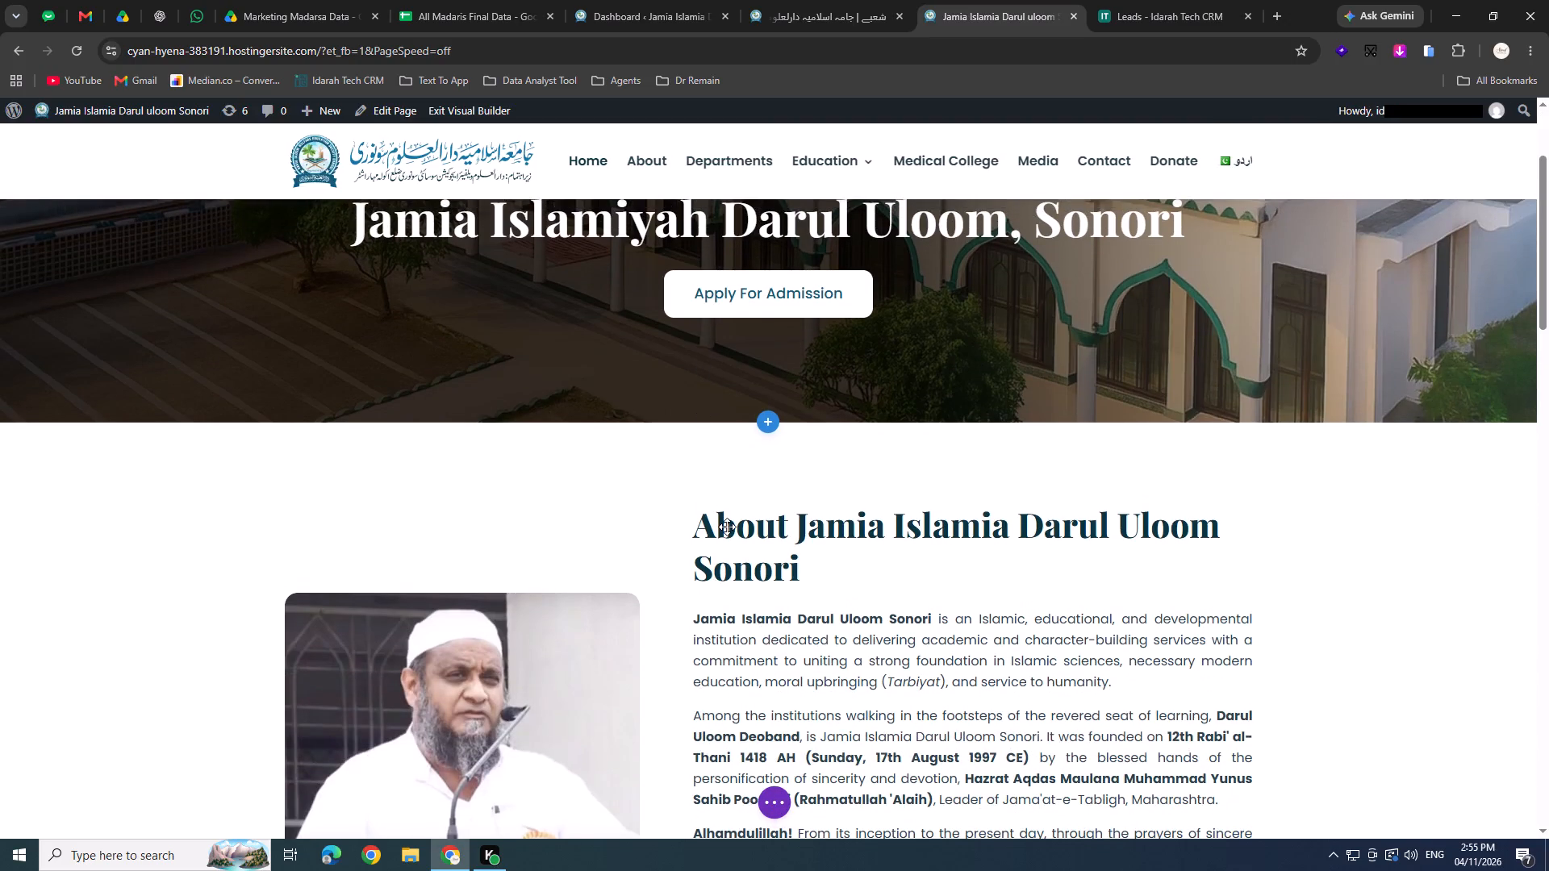
scroll(727, 517, down, 5)
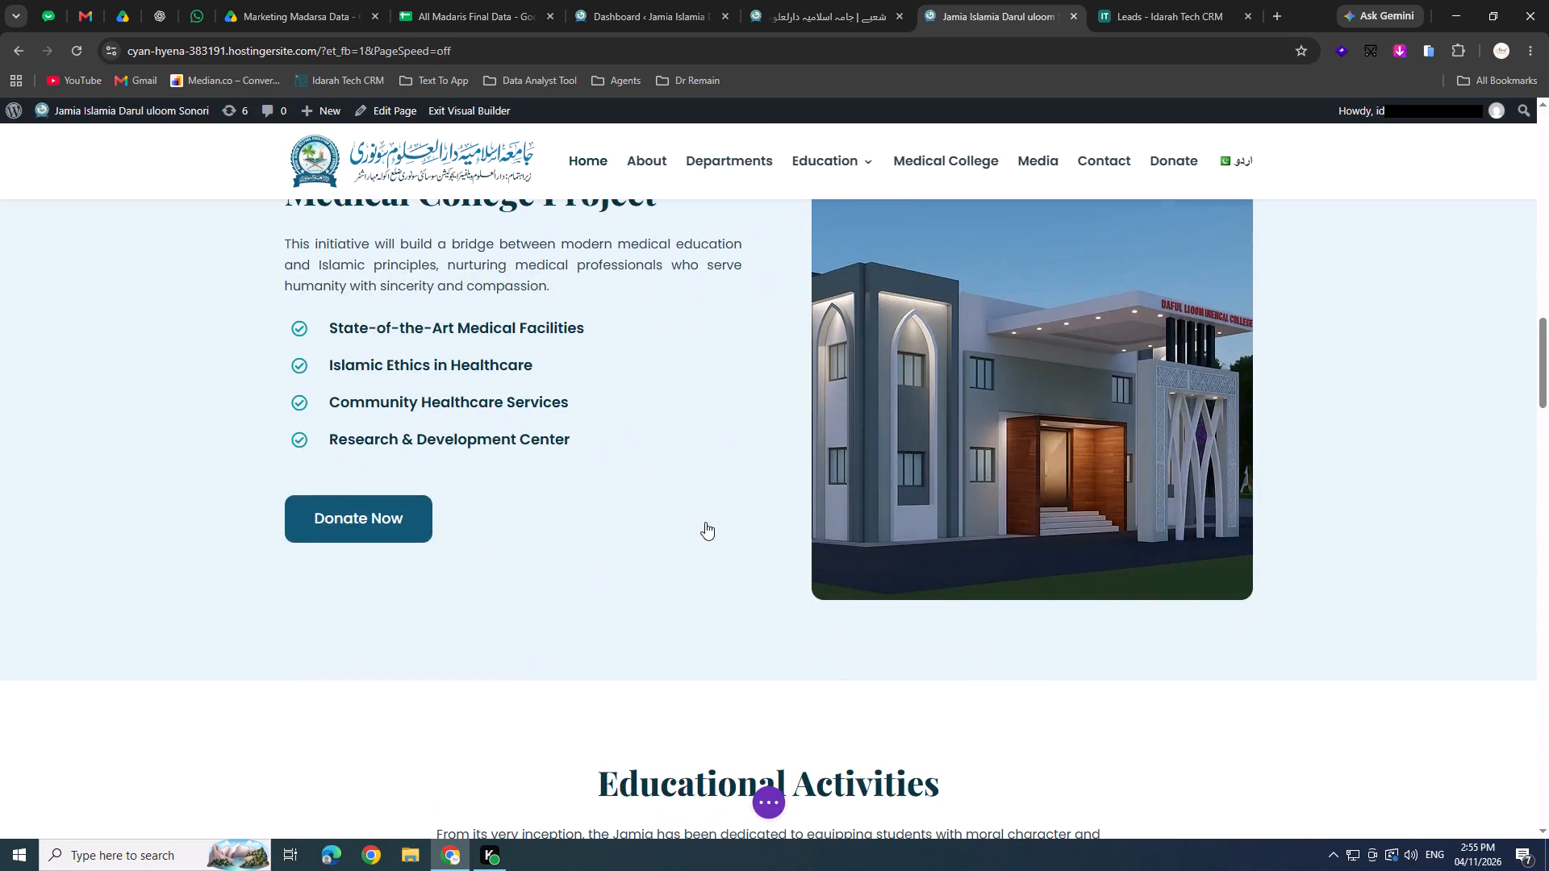
scroll(699, 502, down, 4)
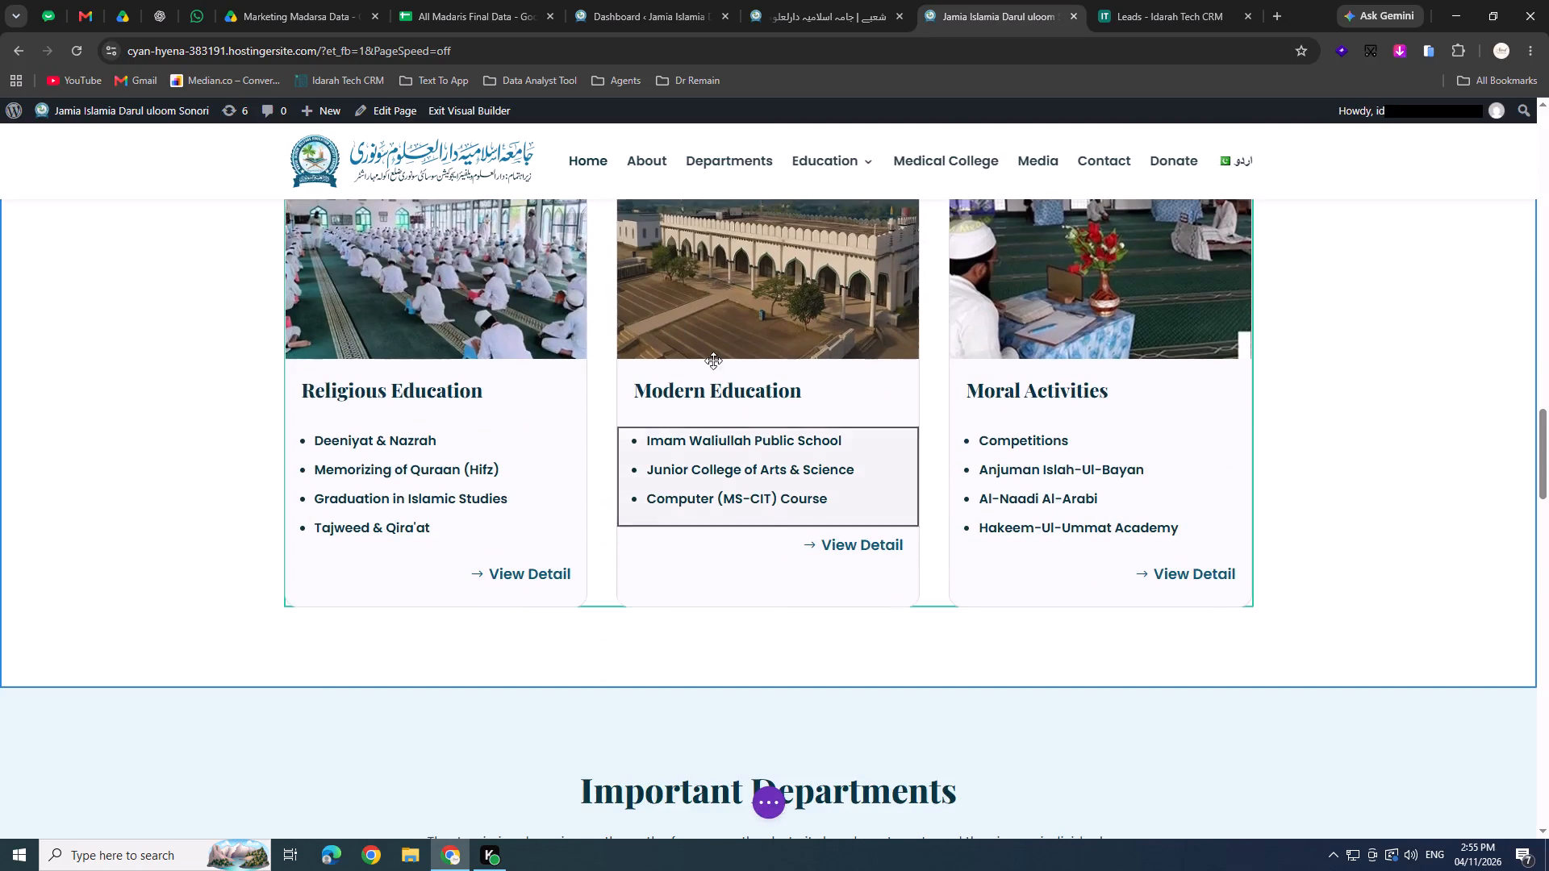
scroll(712, 355, up, 1)
click(729, 456)
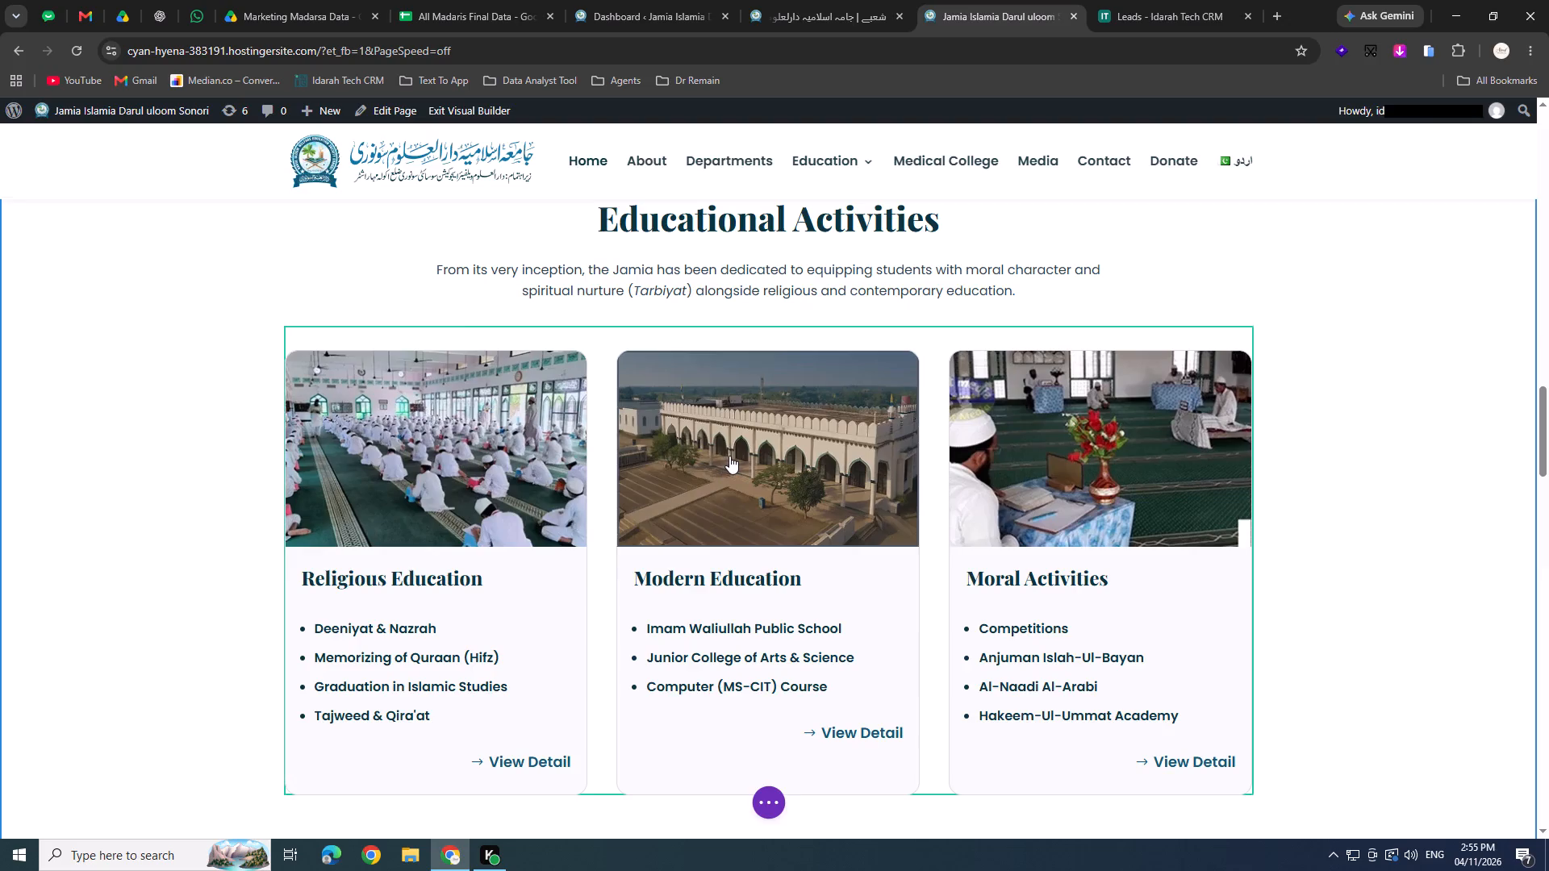
right_click(747, 454)
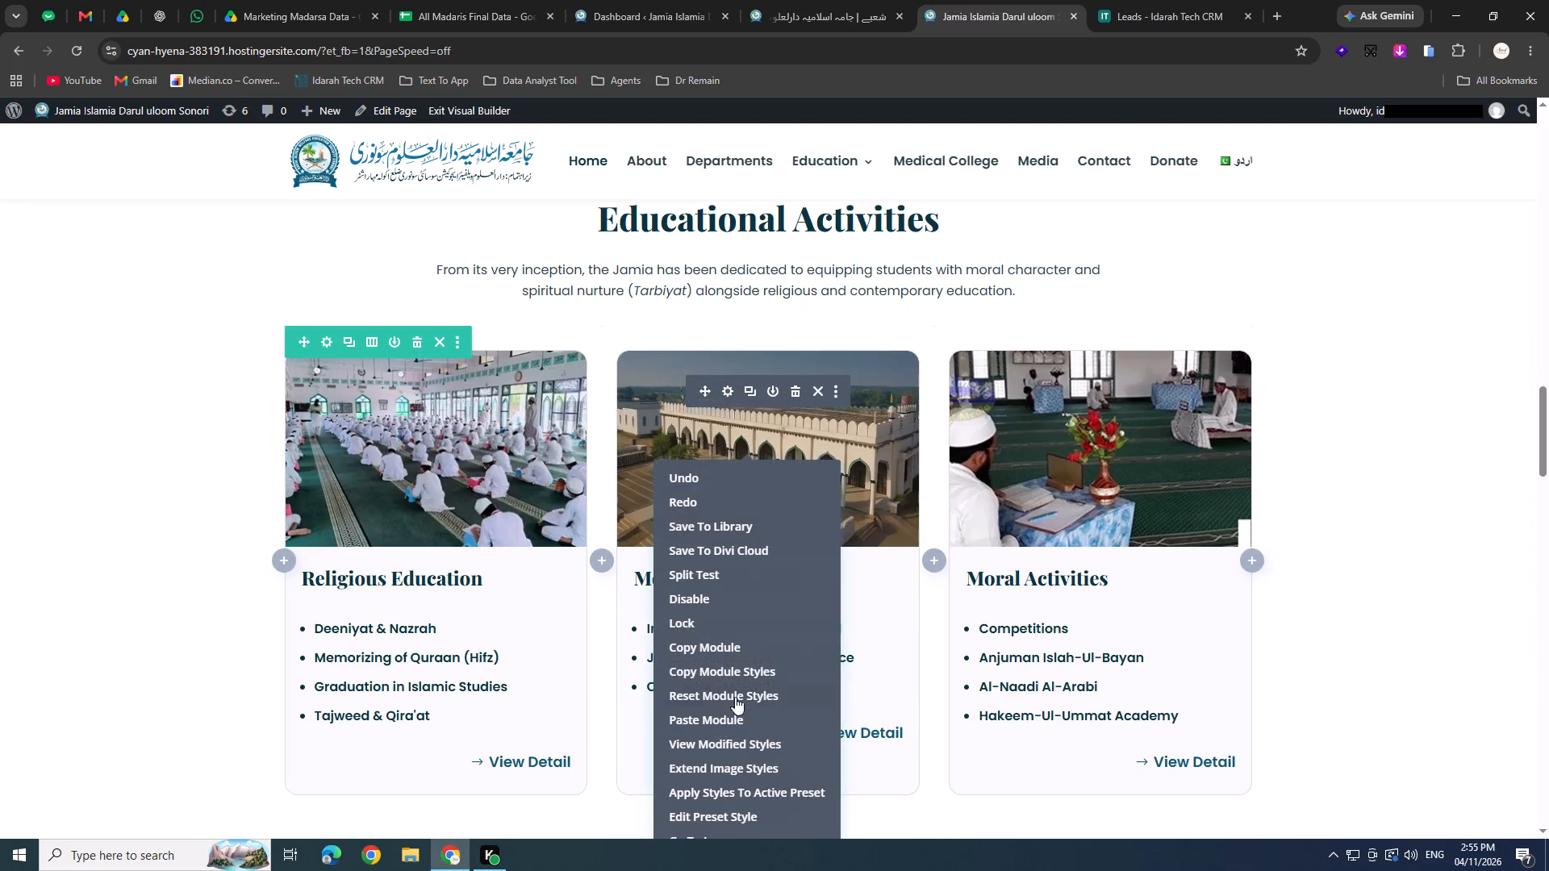
click(736, 715)
scroll(762, 551, down, 1)
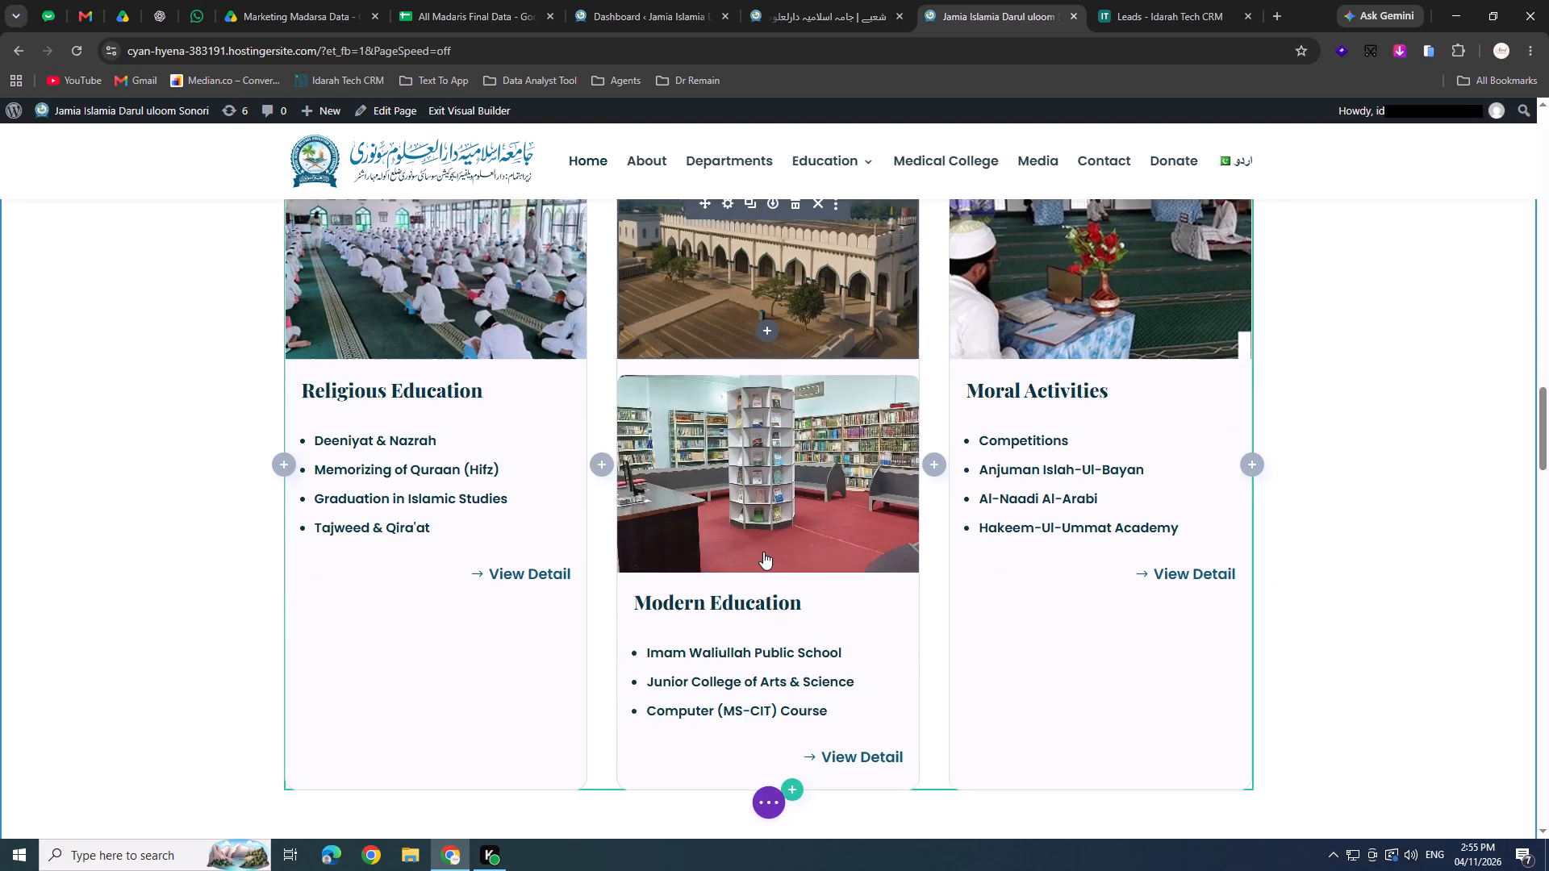
scroll(764, 474, up, 1)
click(799, 390)
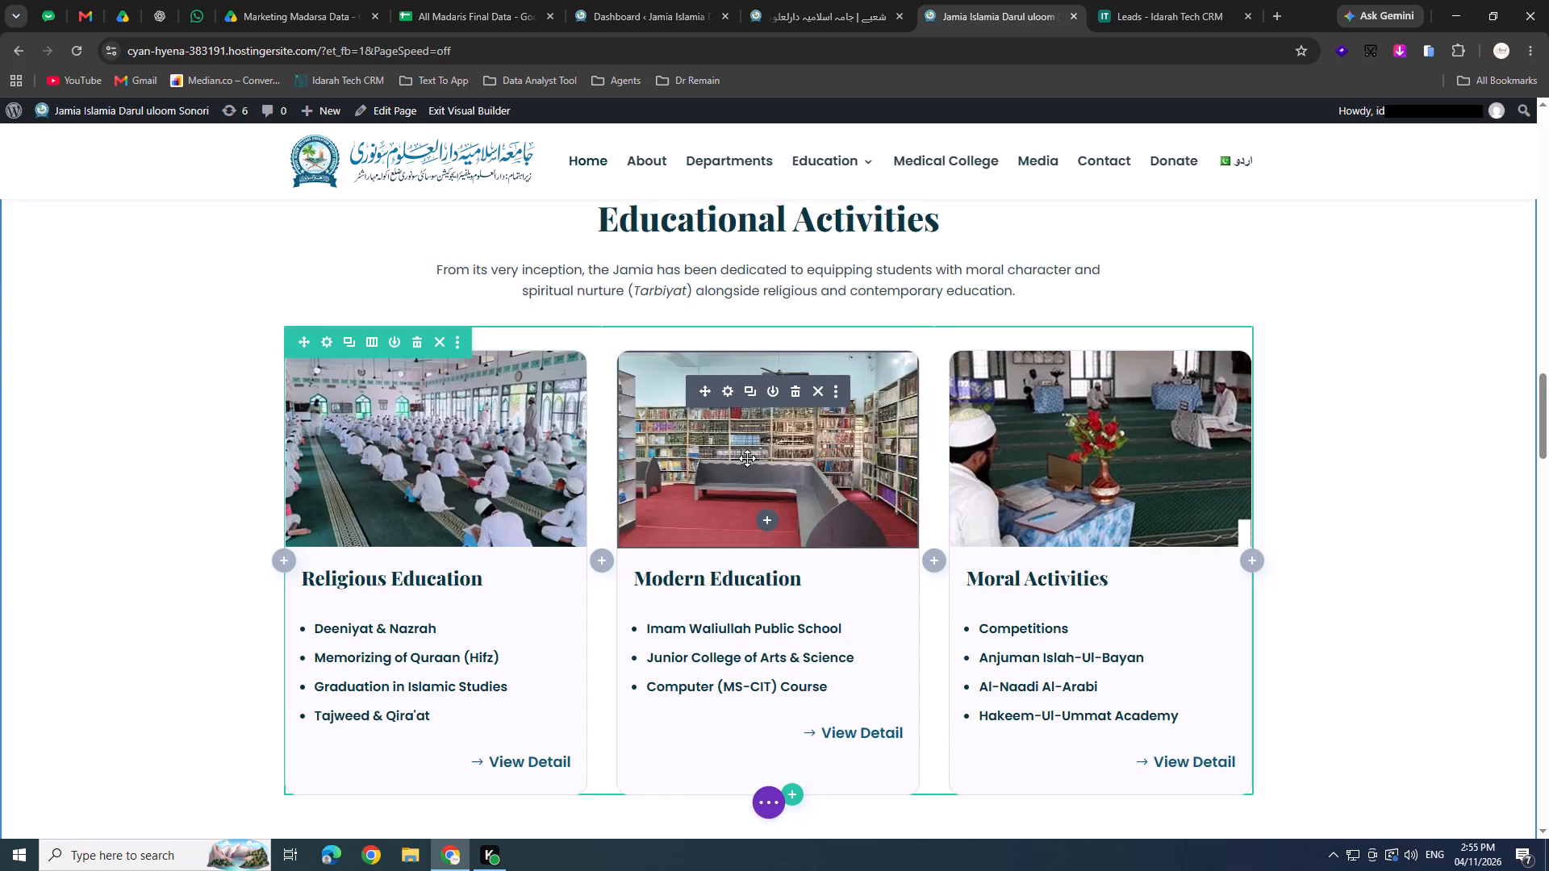
Set the first slide of the Modern Education carousel to the School Class 01 image from the media library.
click(725, 389)
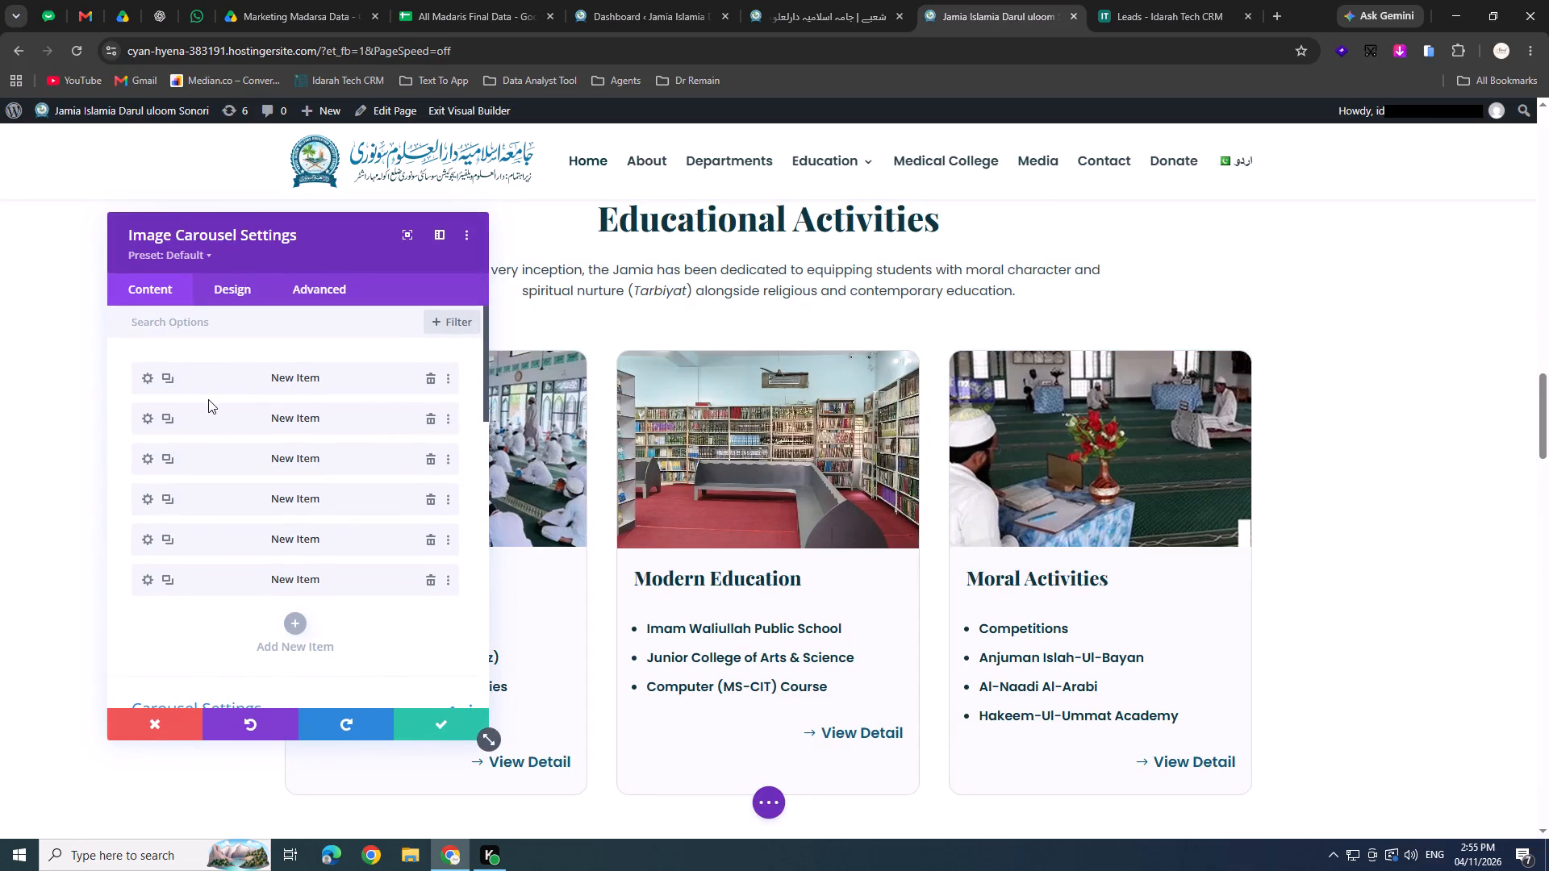
click(145, 377)
click(274, 511)
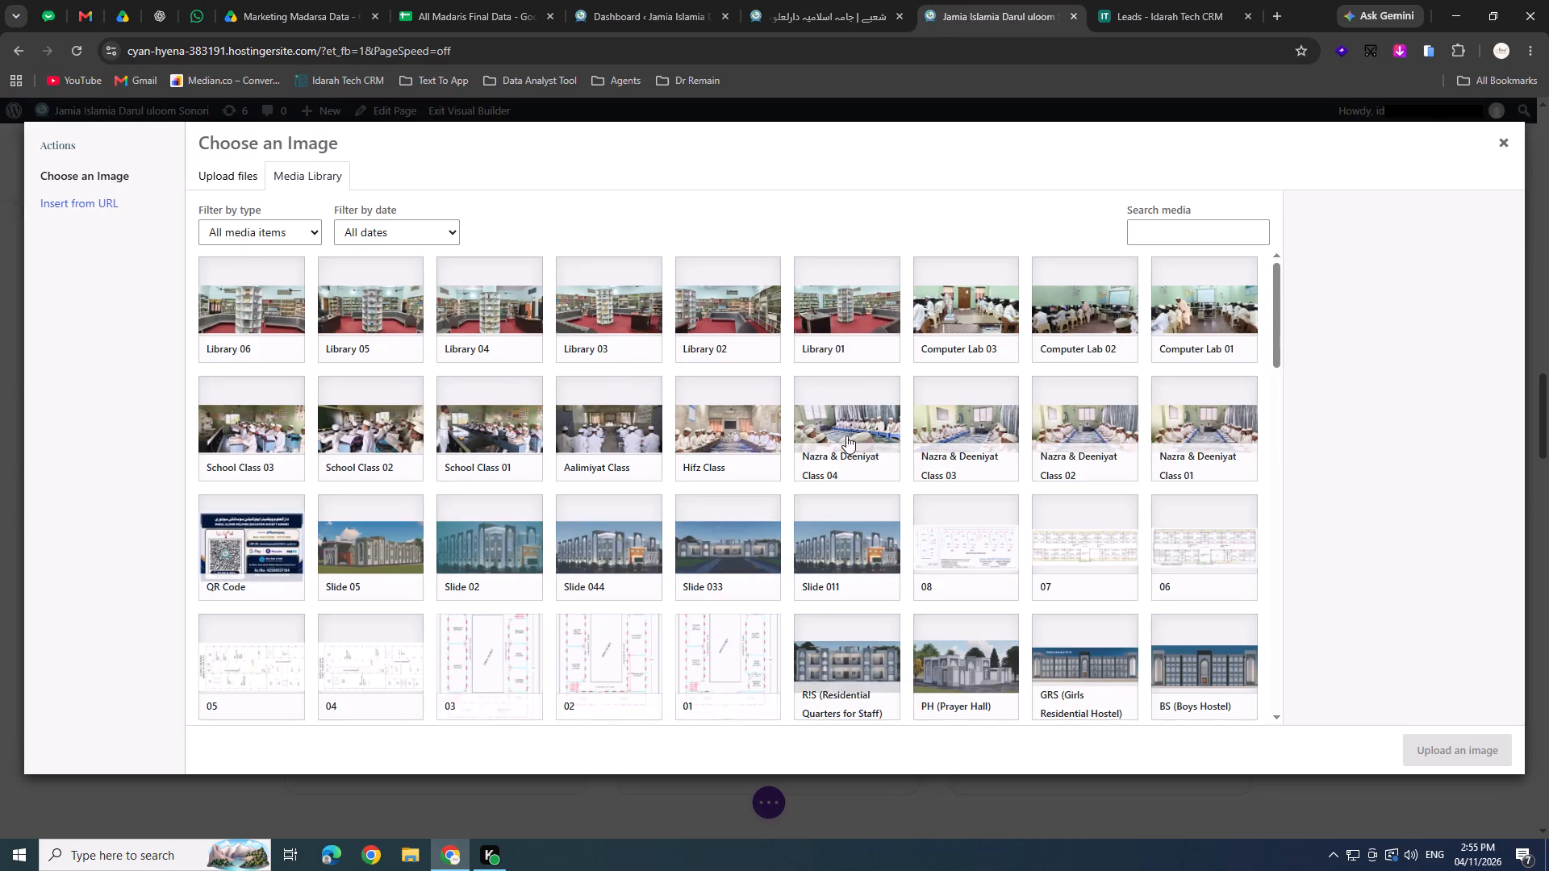
click(479, 440)
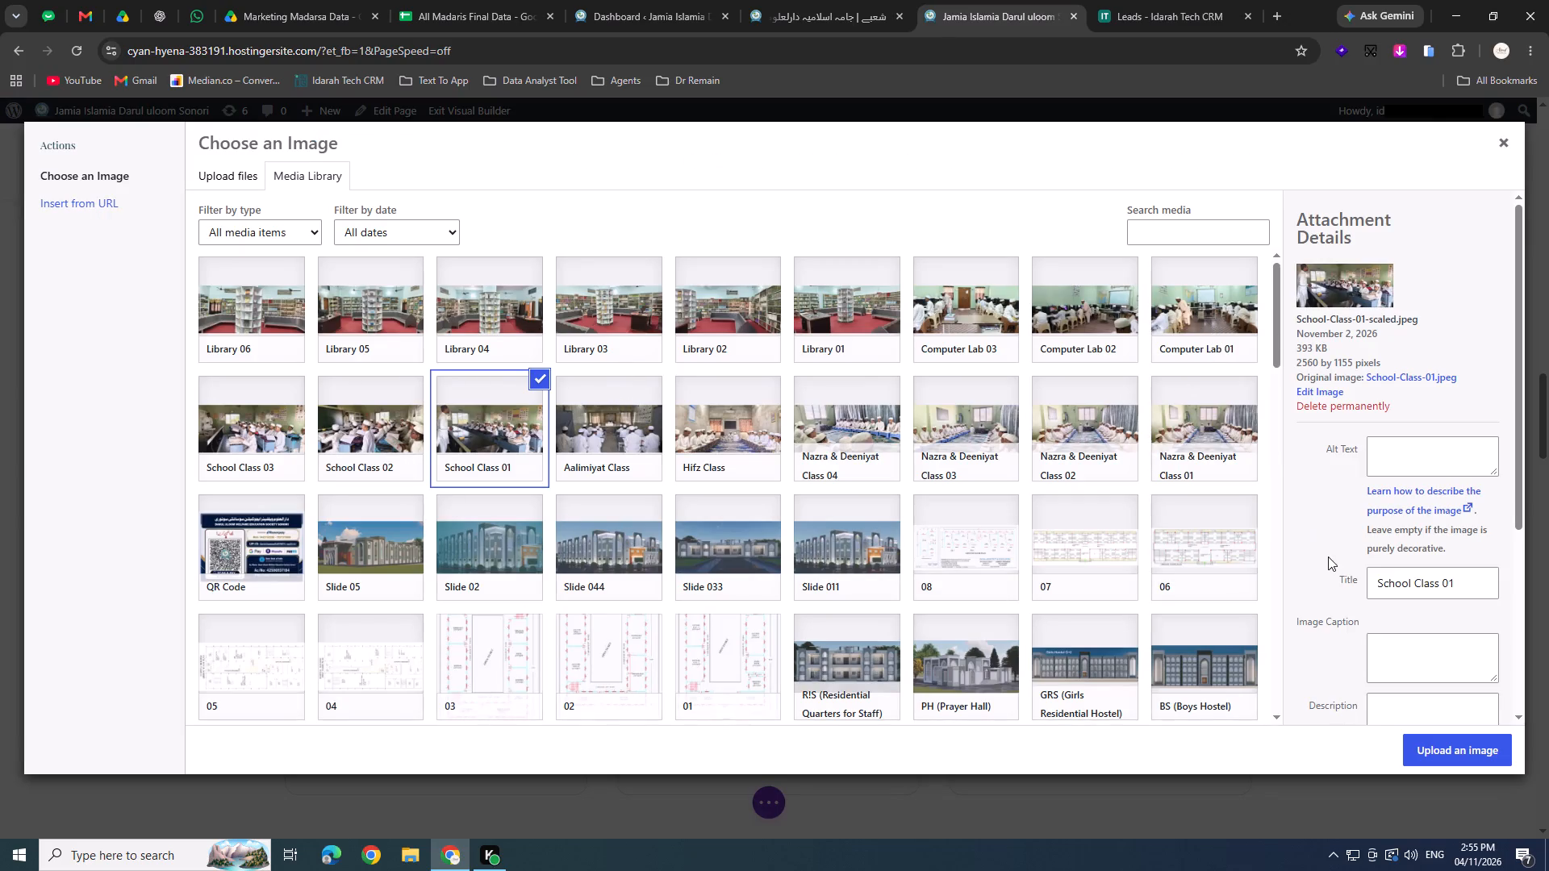
click(1442, 744)
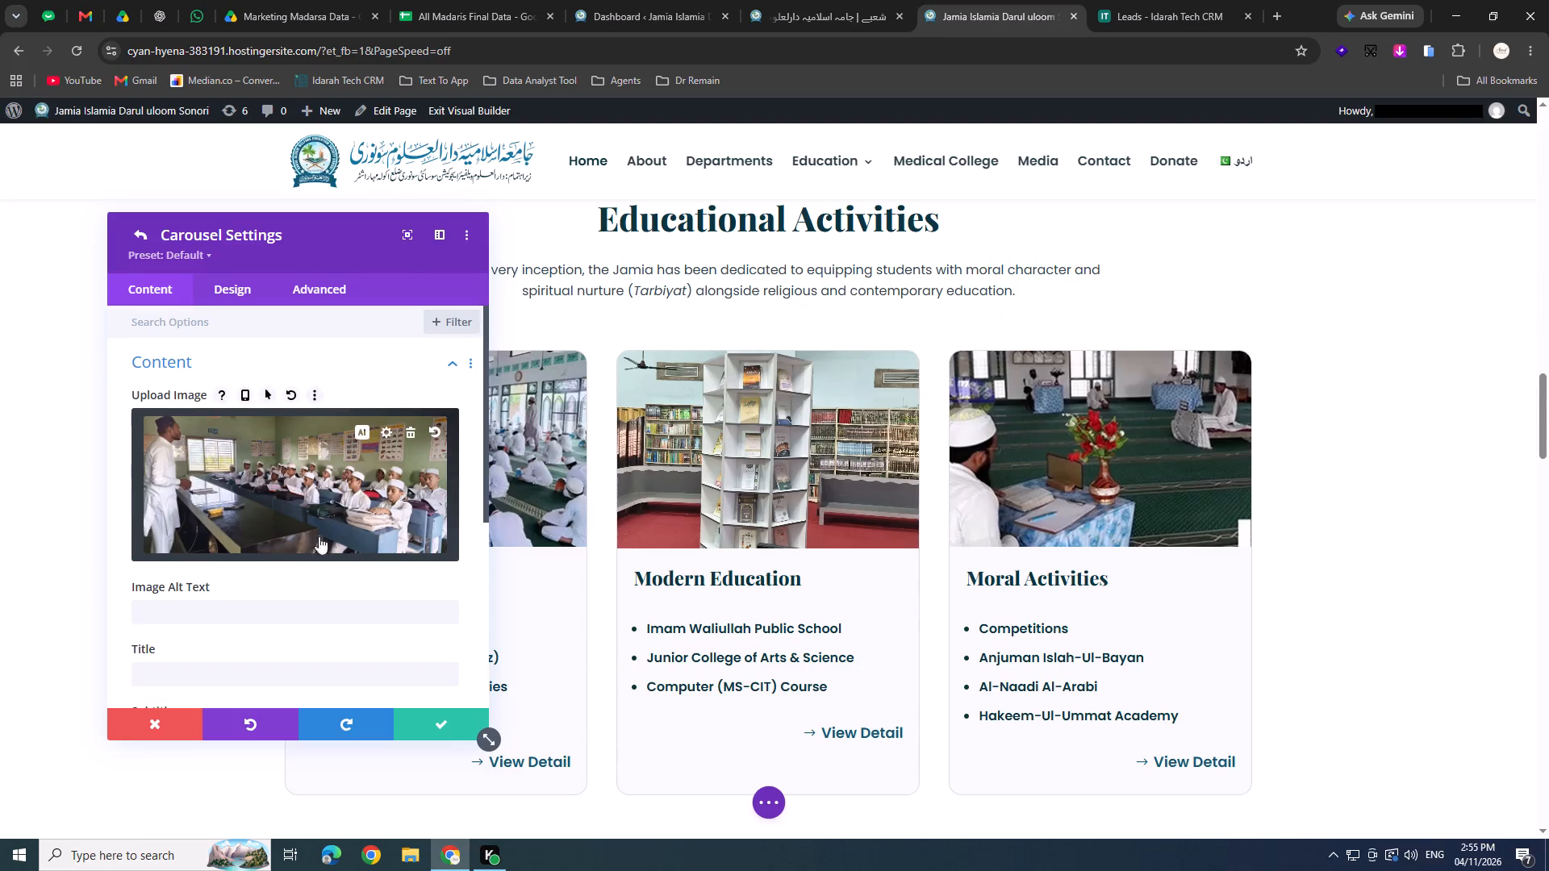
scroll(279, 552, down, 1)
click(415, 725)
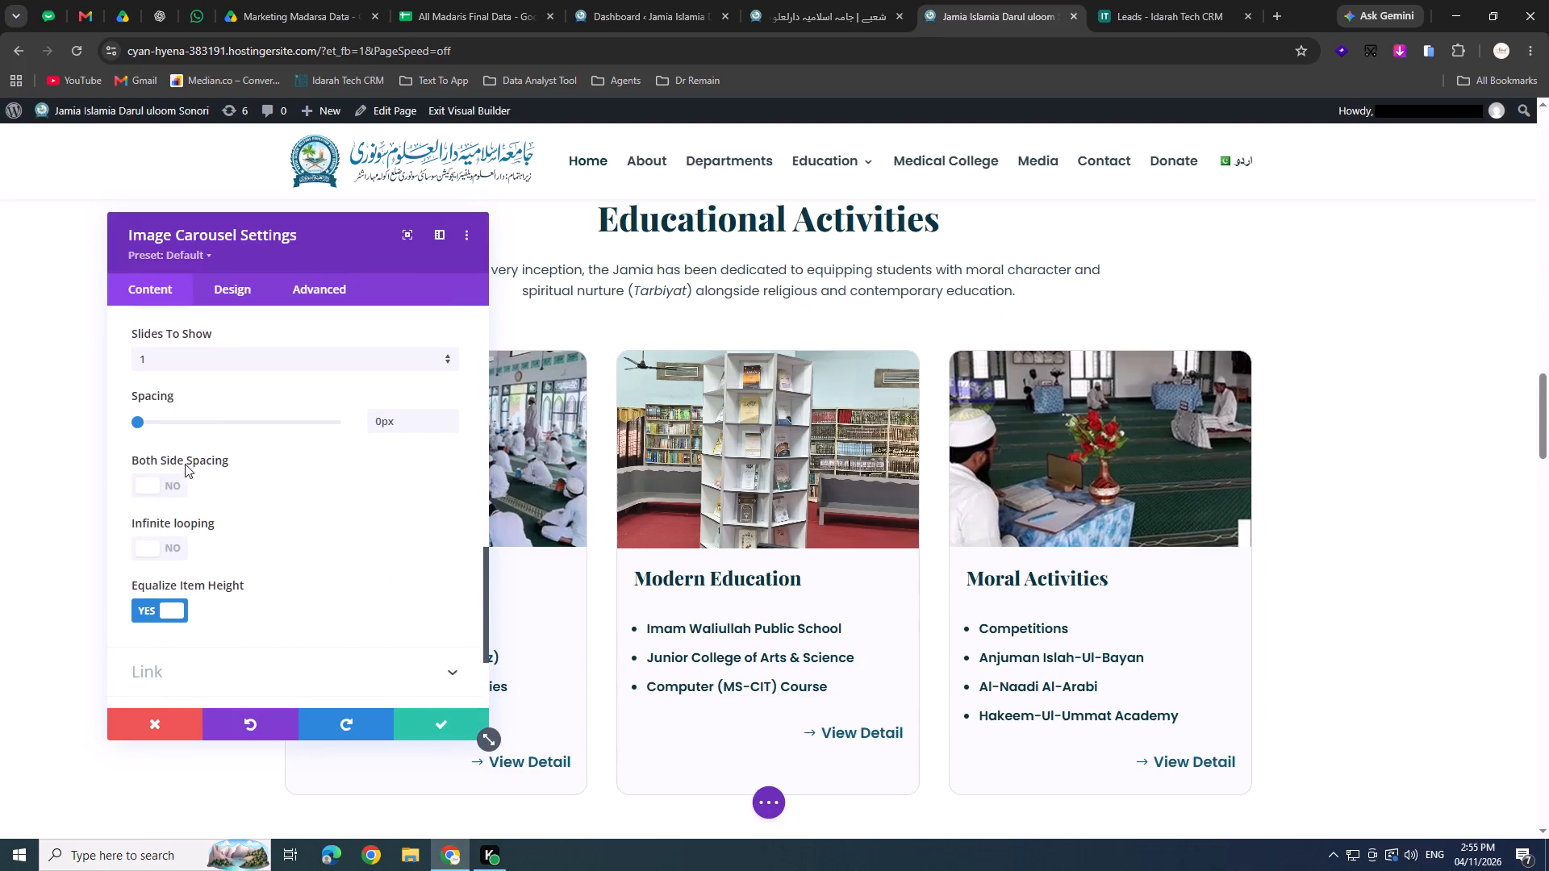
Delete the last three slides from the Modern Education carousel, keeping the first three.
scroll(305, 546, up, 3)
scroll(179, 481, up, 4)
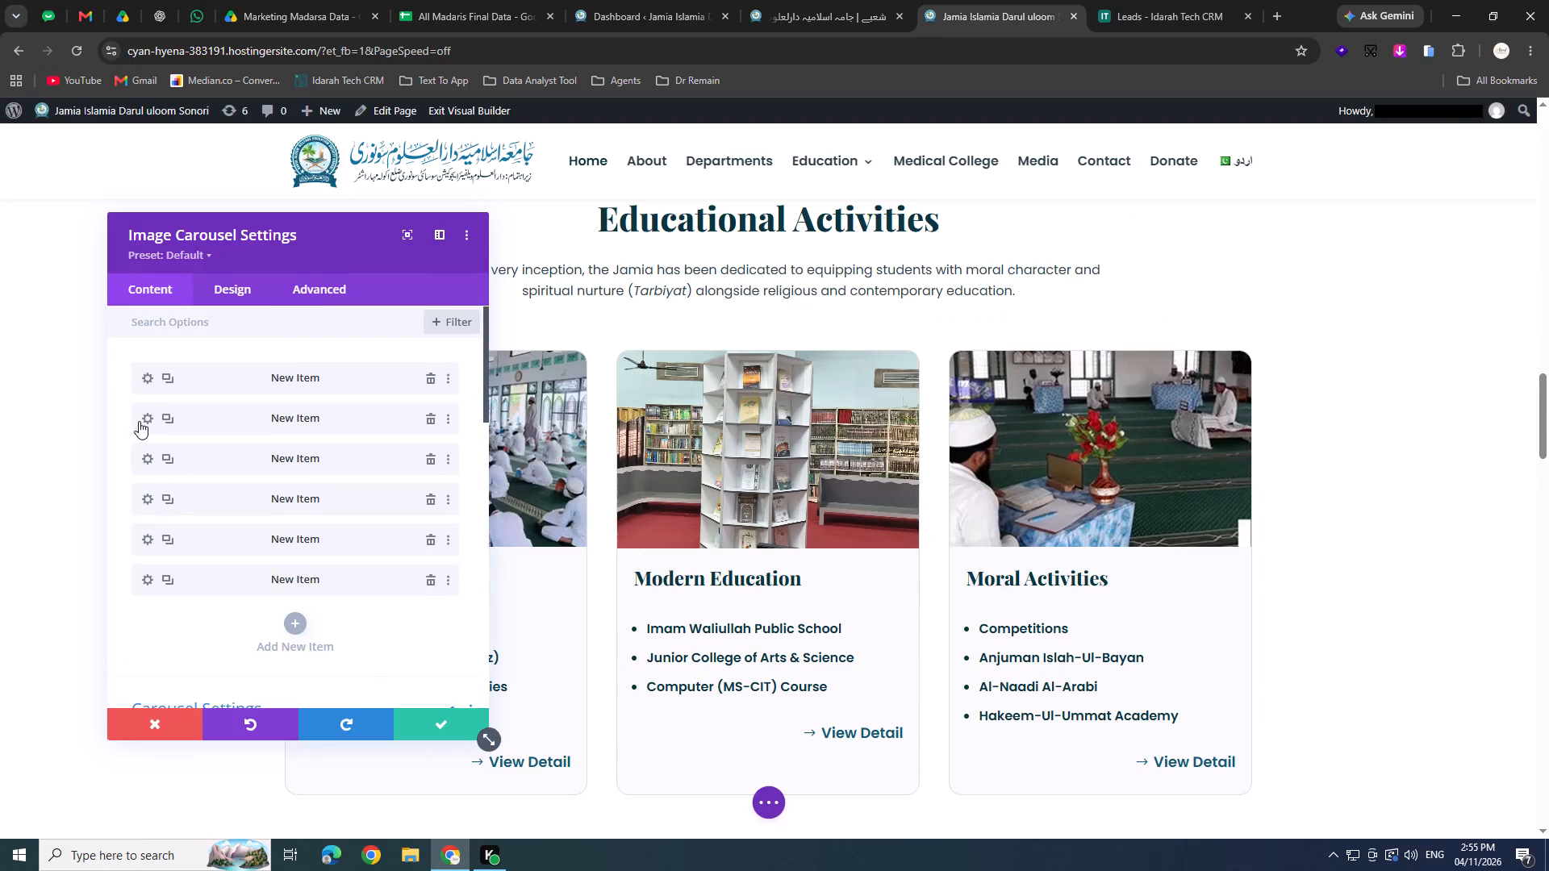
double_click(435, 506)
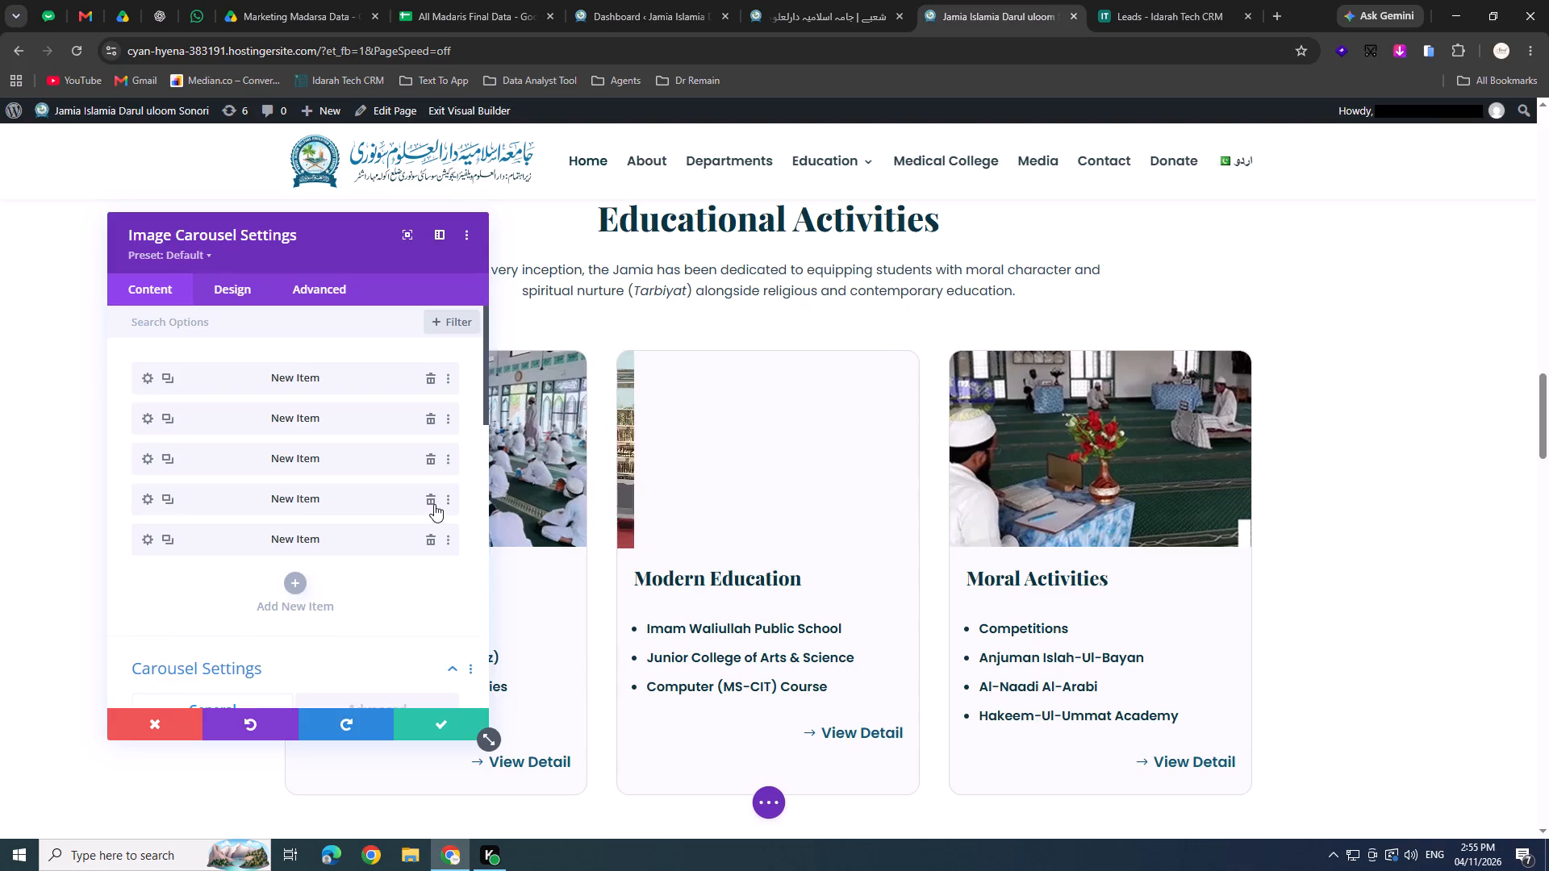
click(434, 504)
Set the second slide of the Modern Education carousel to the Computer Lab 01 image.
click(146, 412)
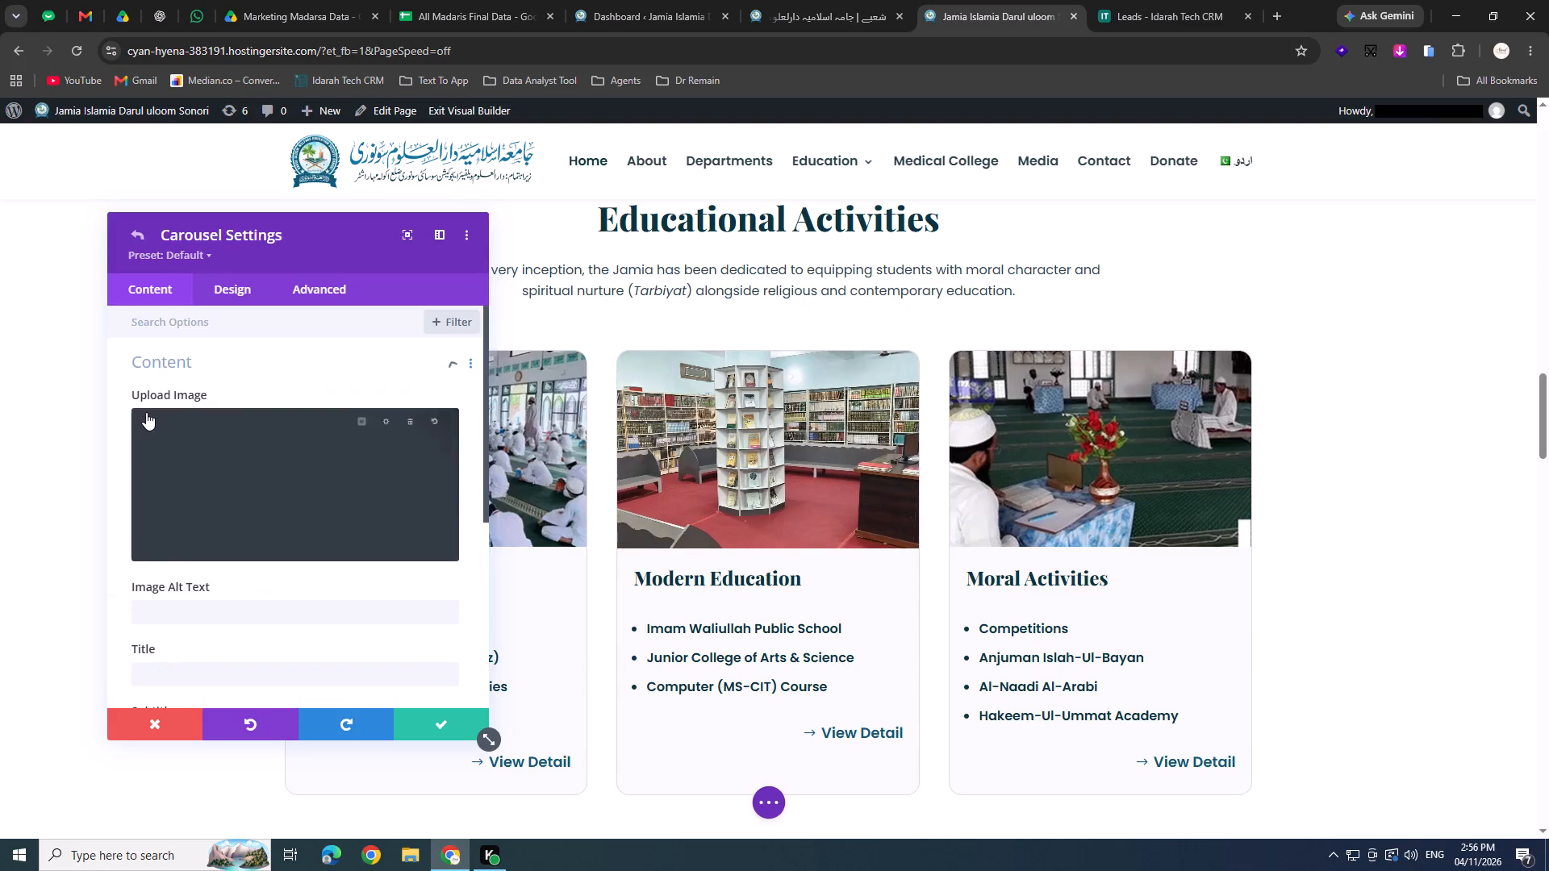
click(278, 484)
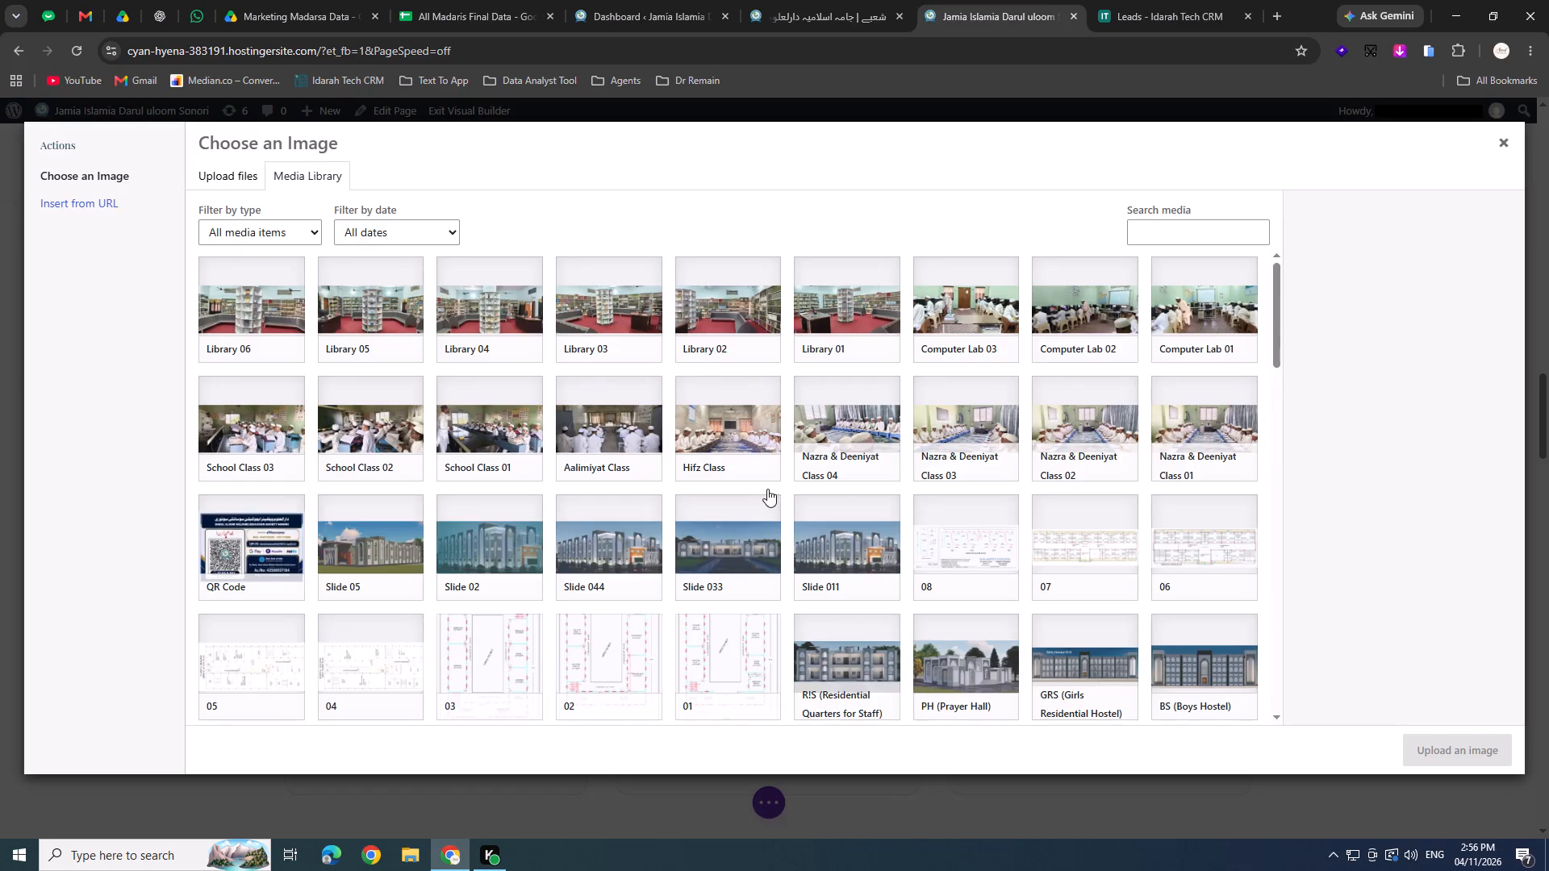
click(1088, 316)
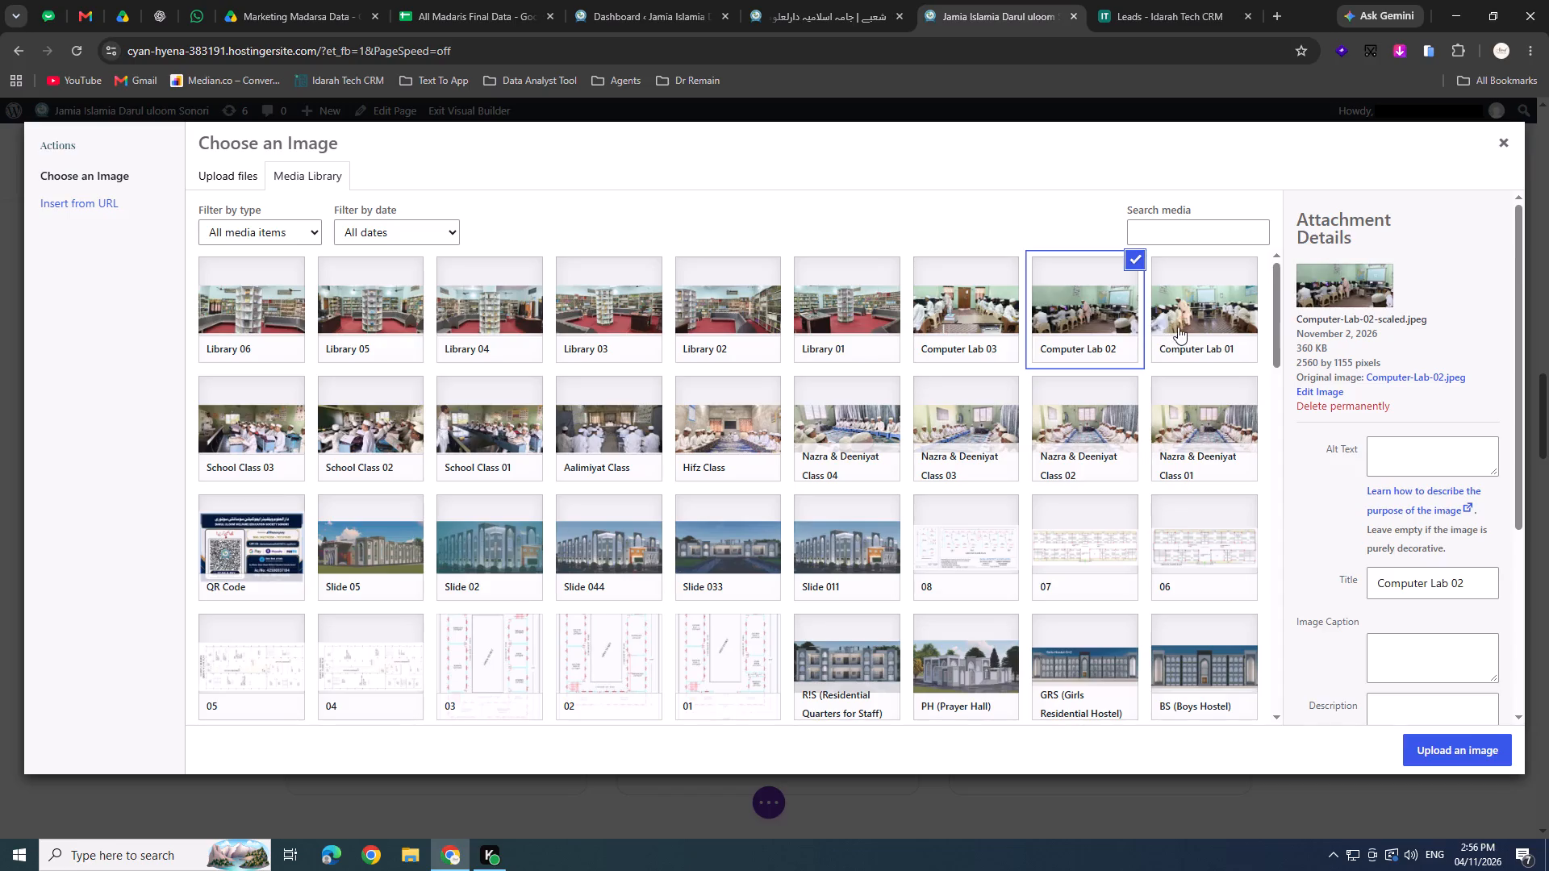
click(1178, 327)
click(1422, 752)
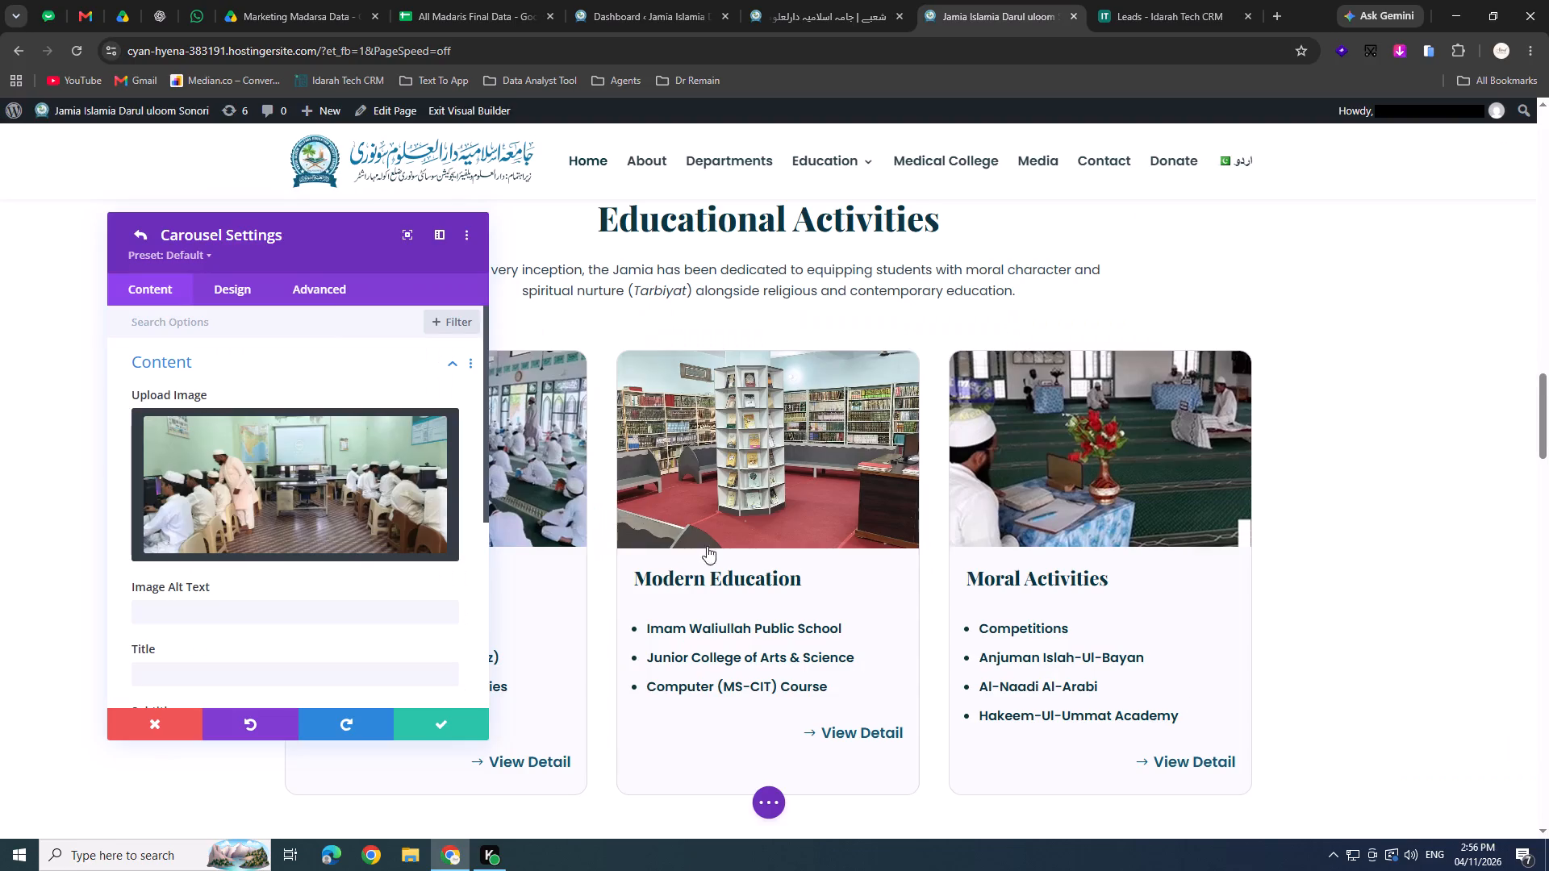
click(434, 725)
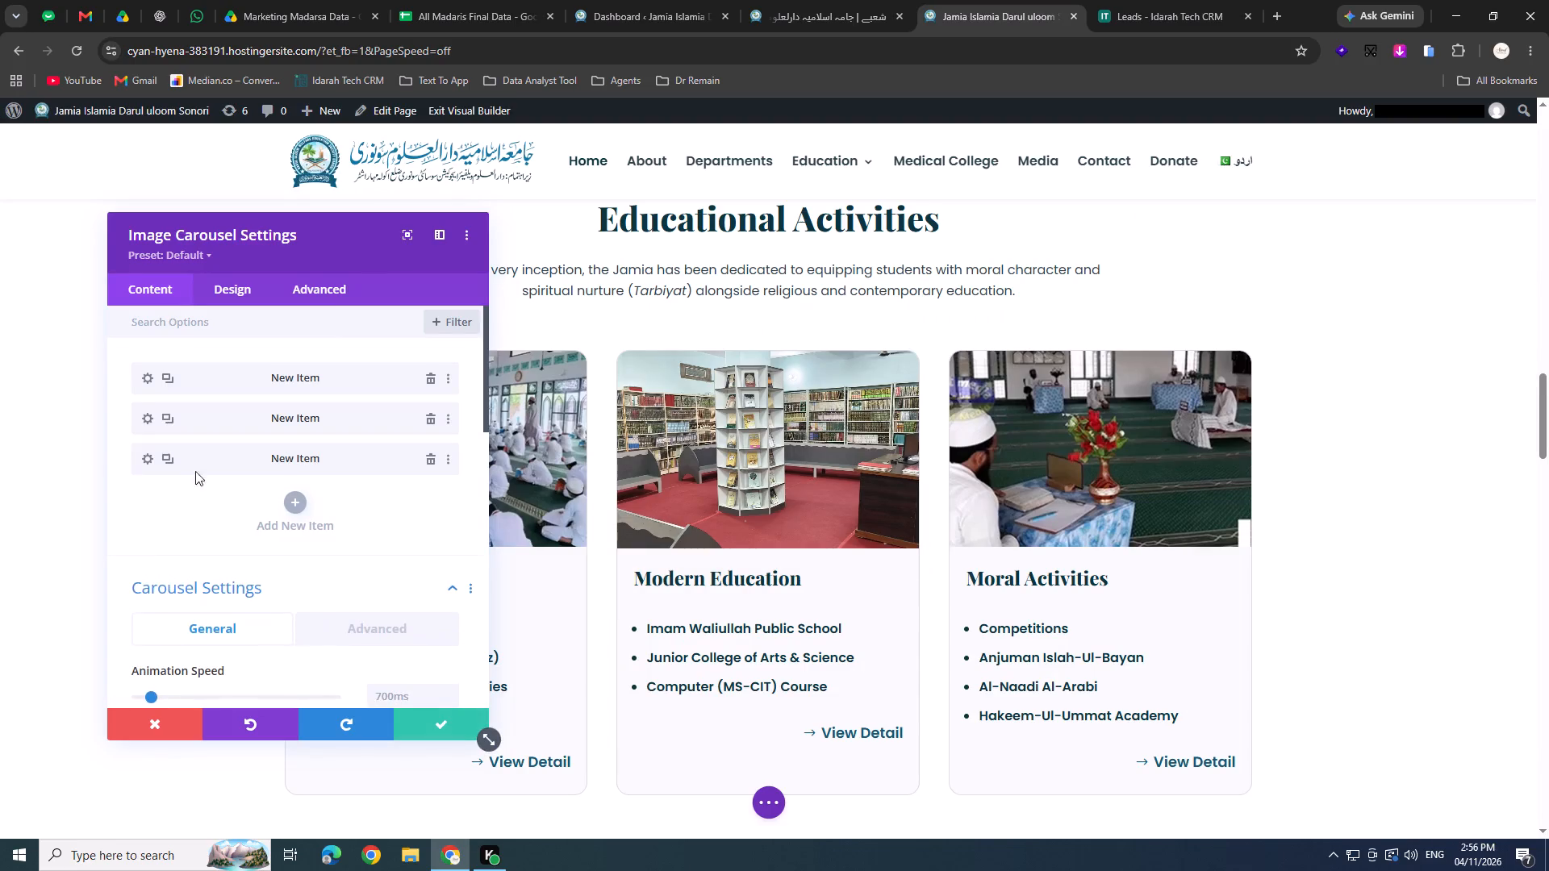
Set the third slide of the Modern Education carousel to the School Class 01 image and save the carousel settings.
click(151, 464)
click(236, 494)
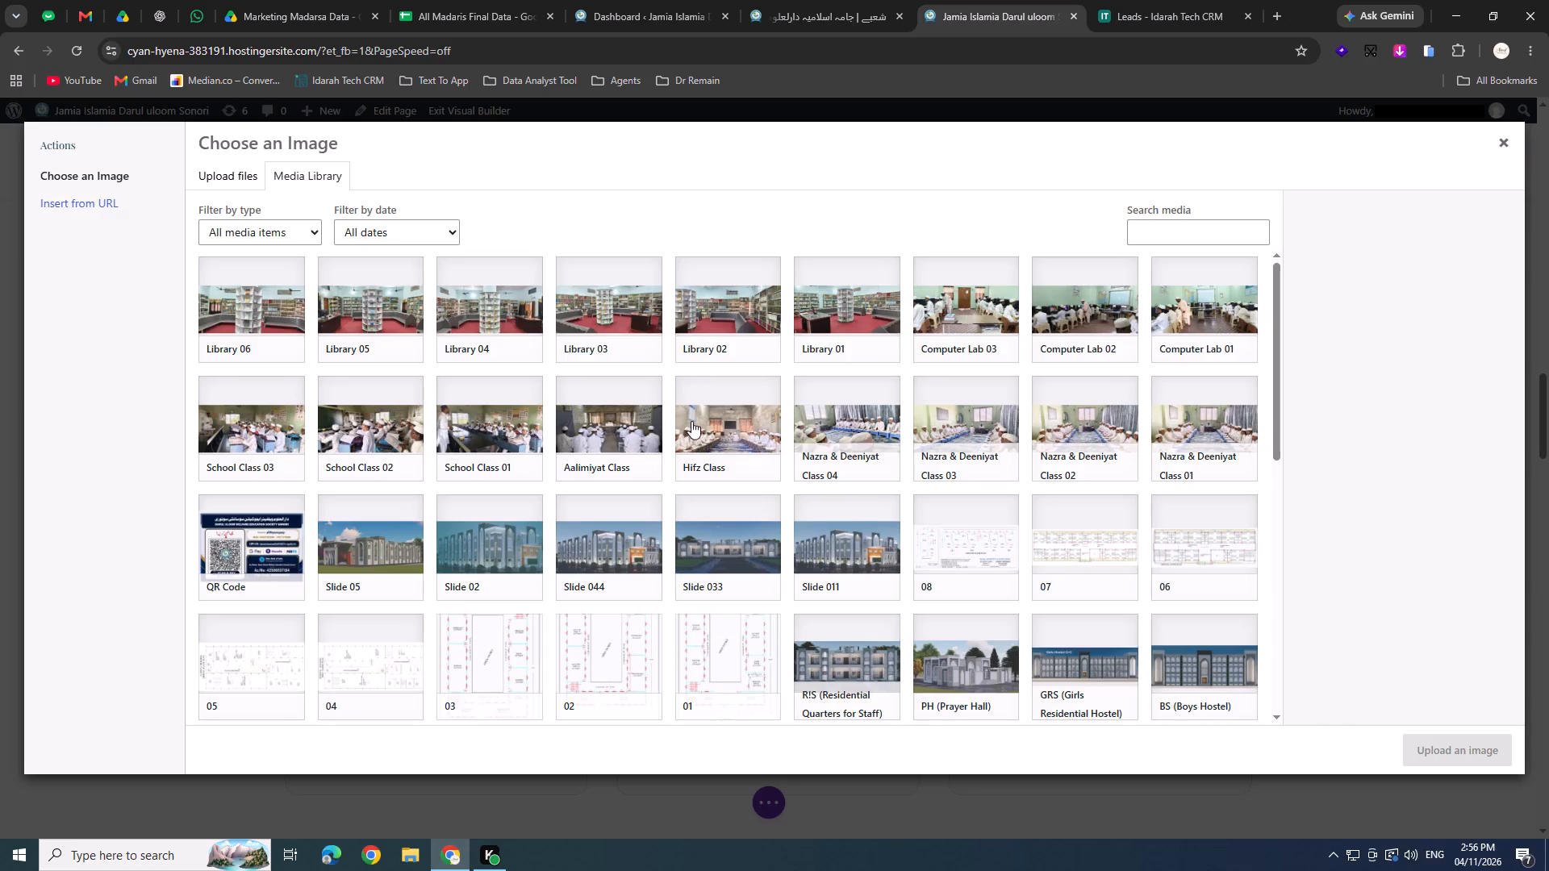
click(513, 456)
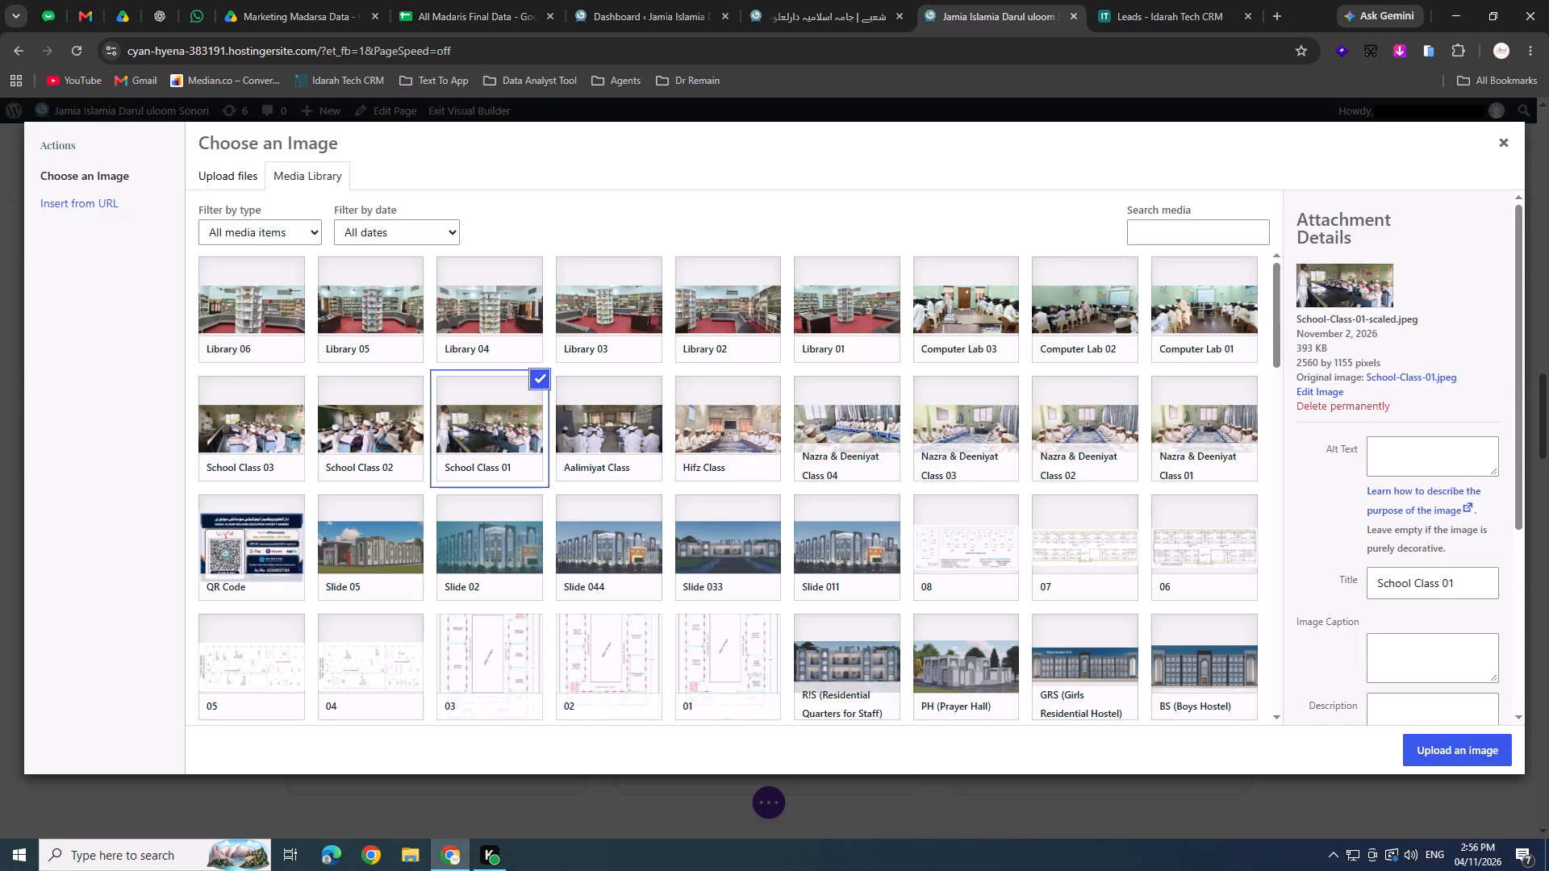
click(1420, 741)
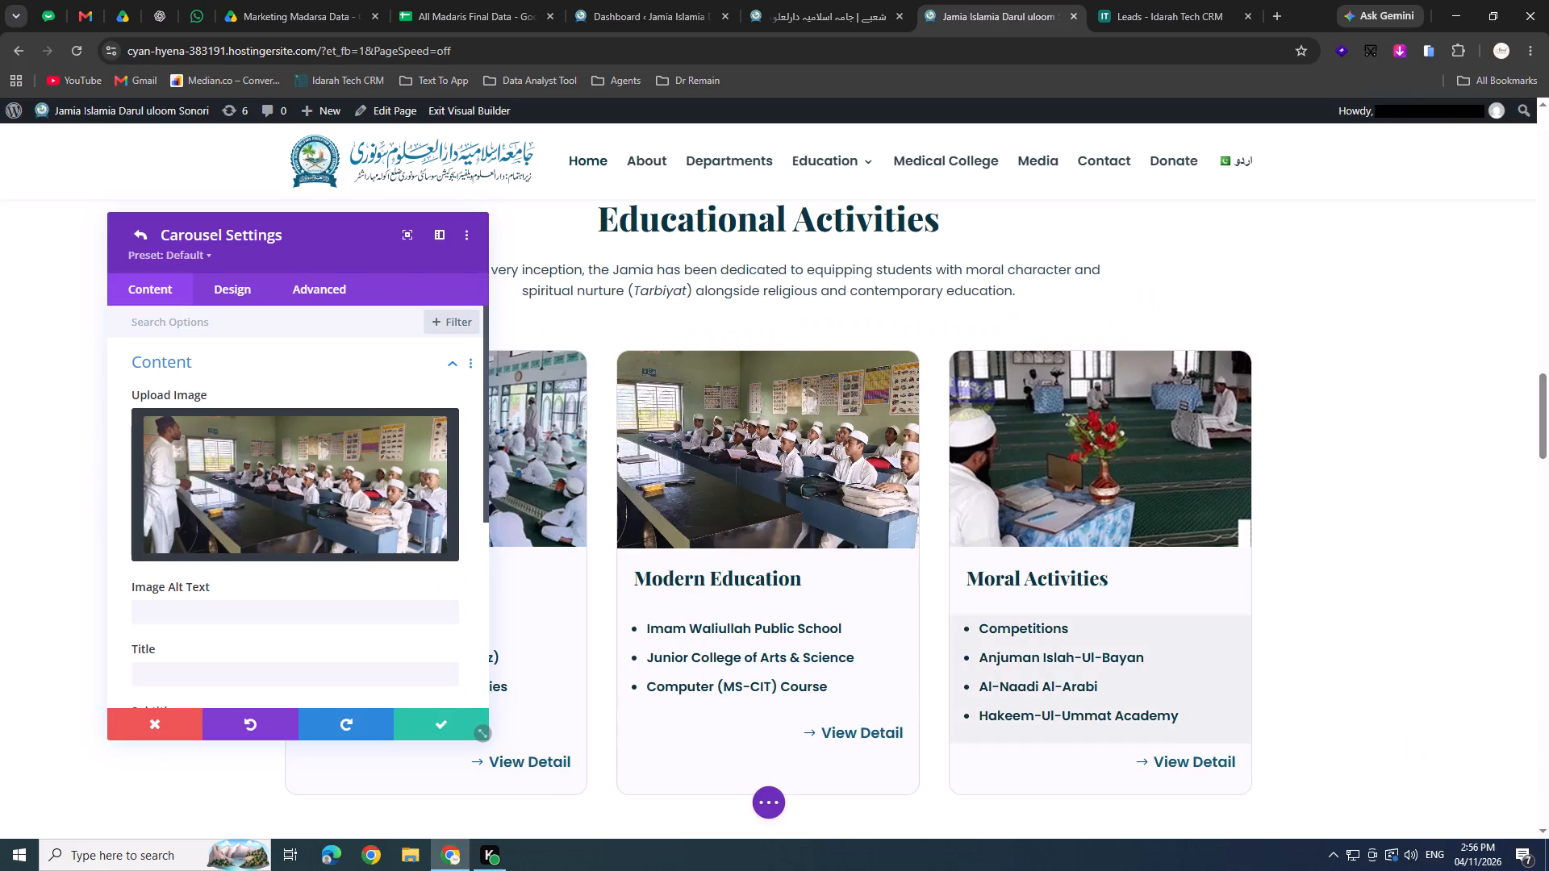
click(440, 717)
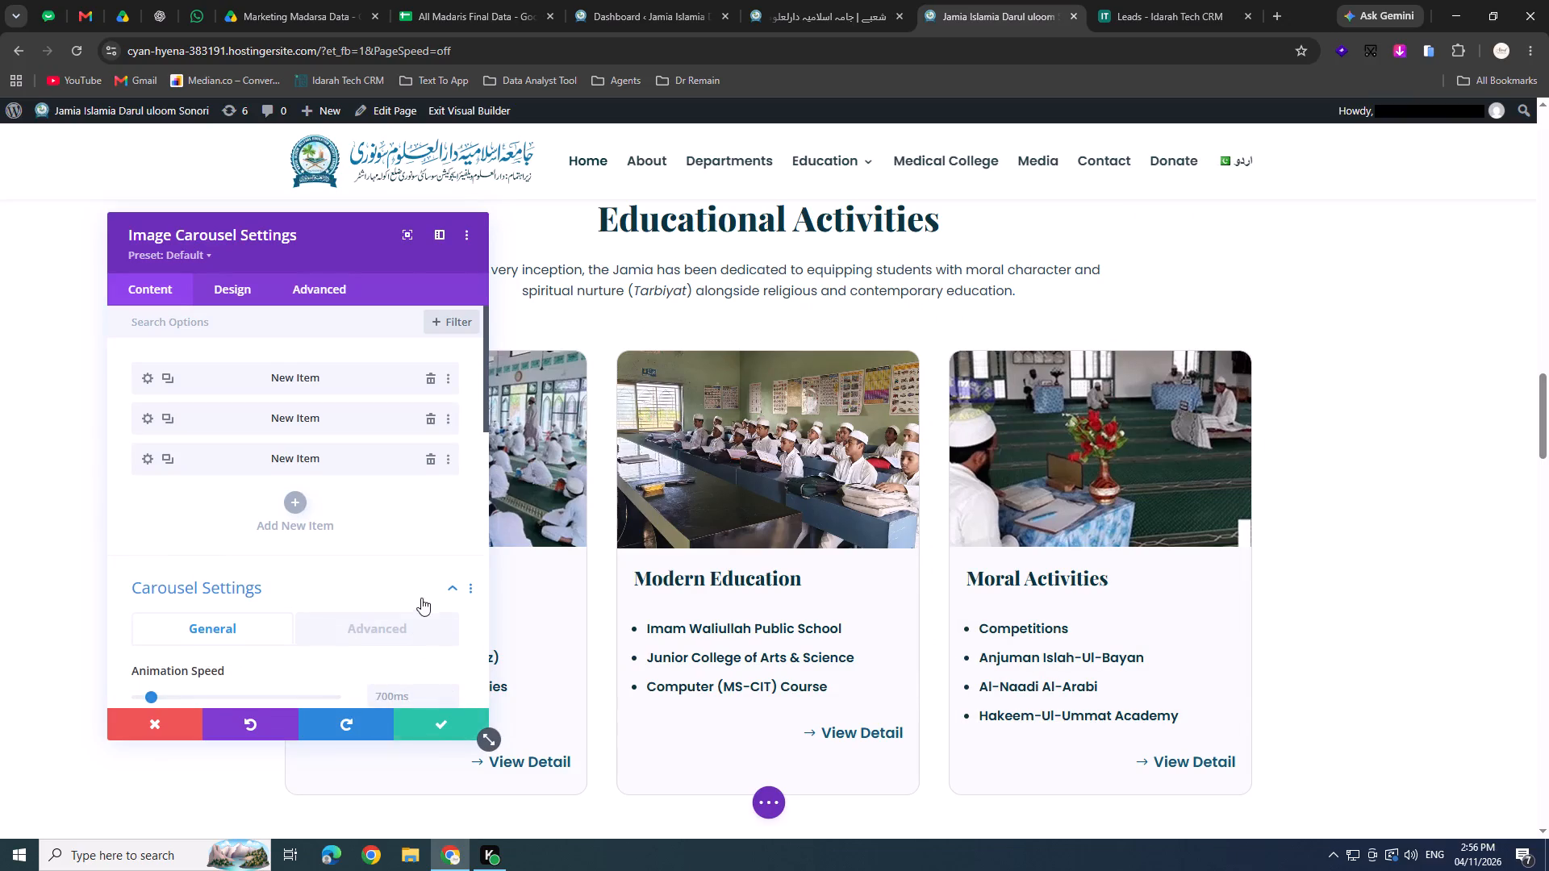
click(457, 728)
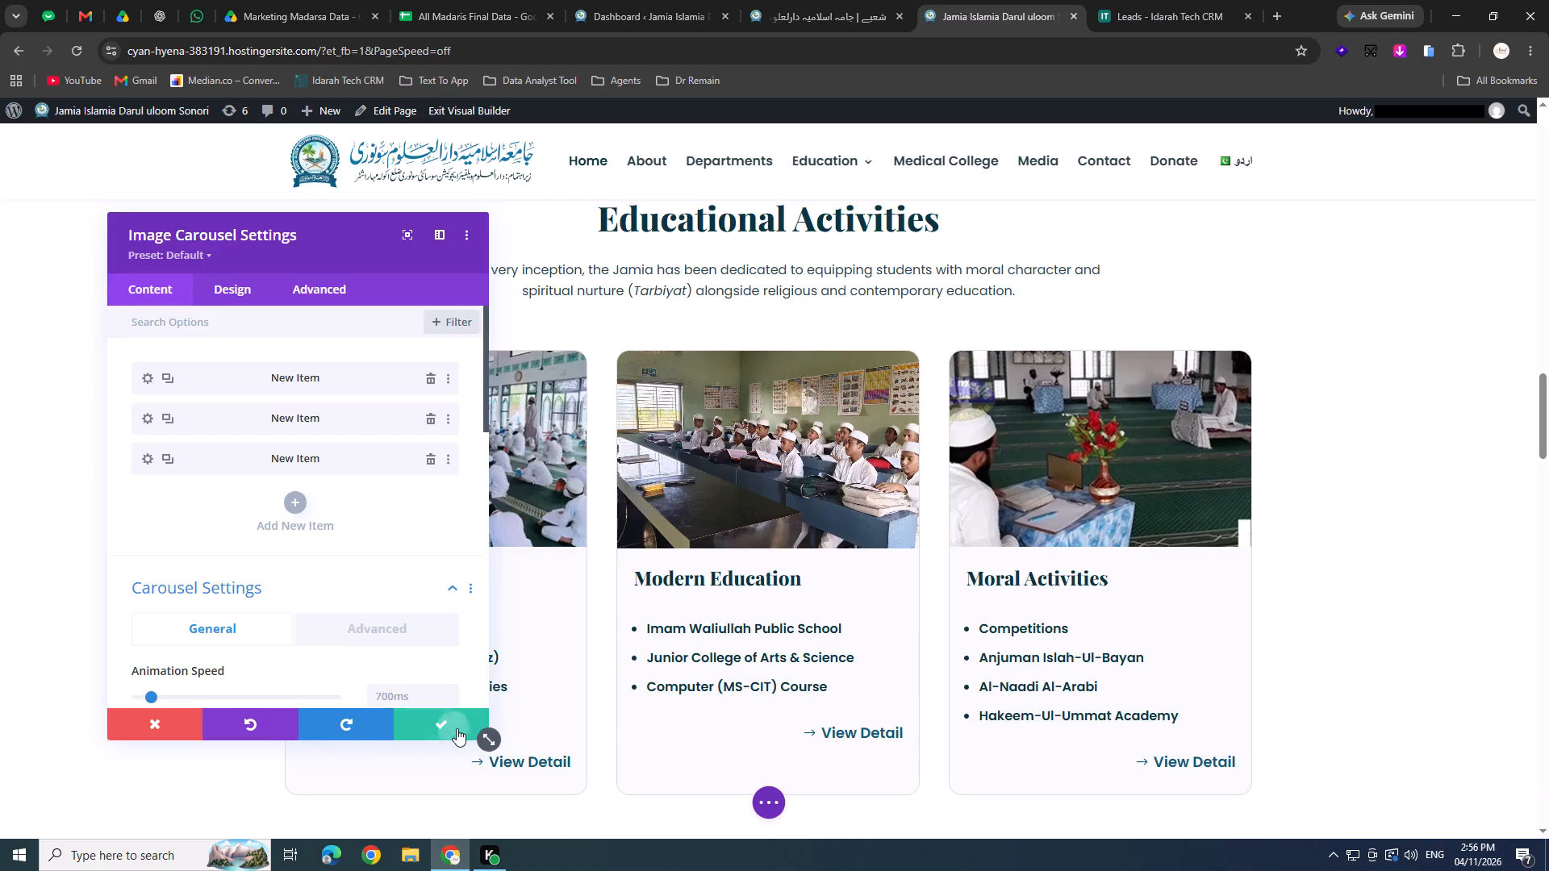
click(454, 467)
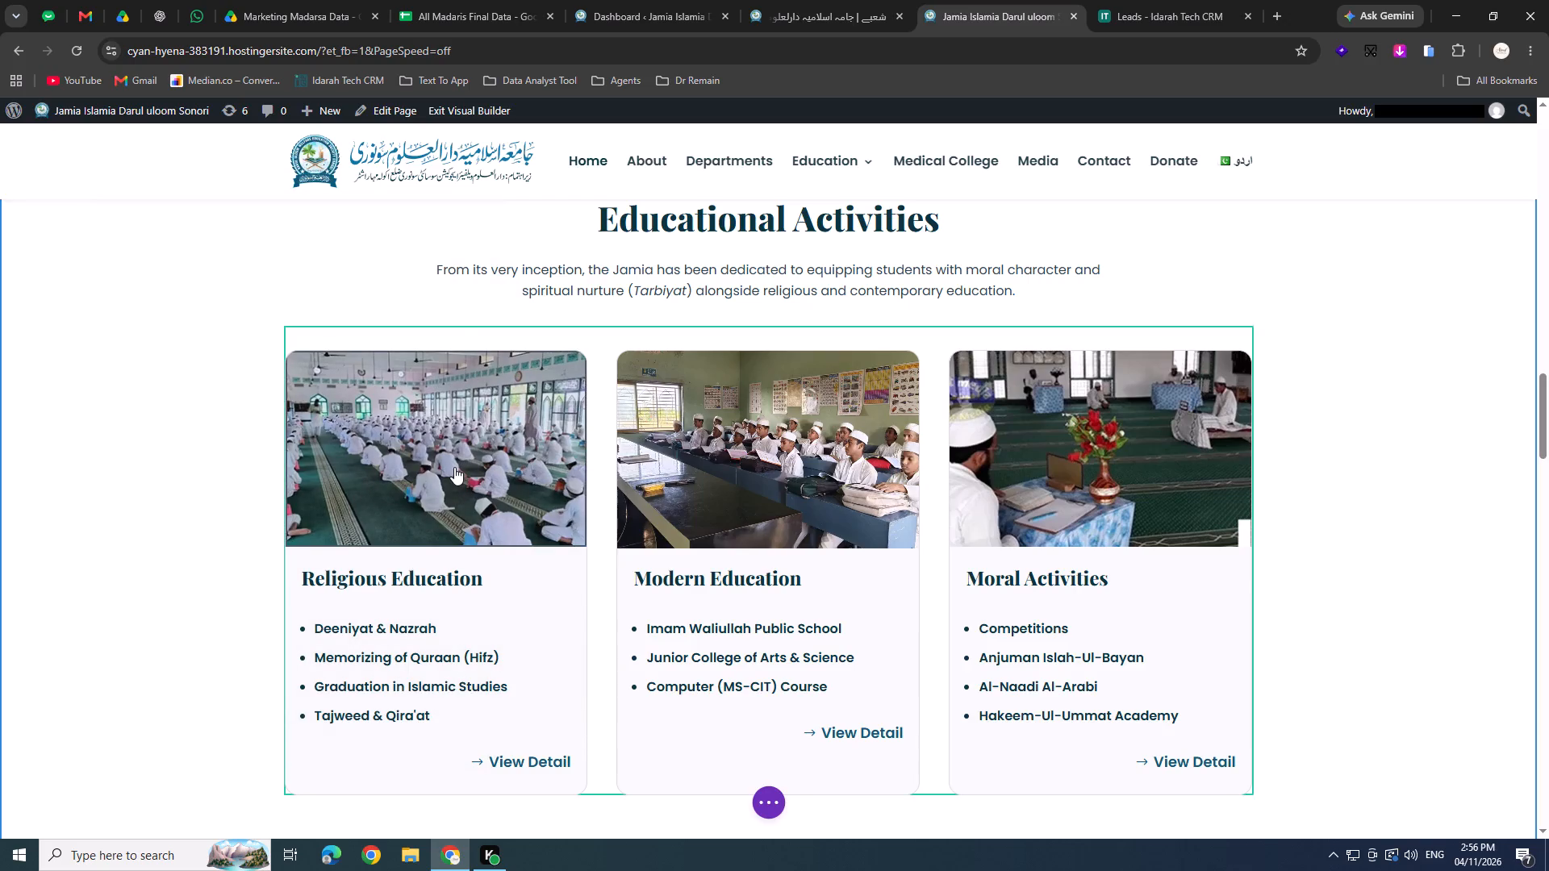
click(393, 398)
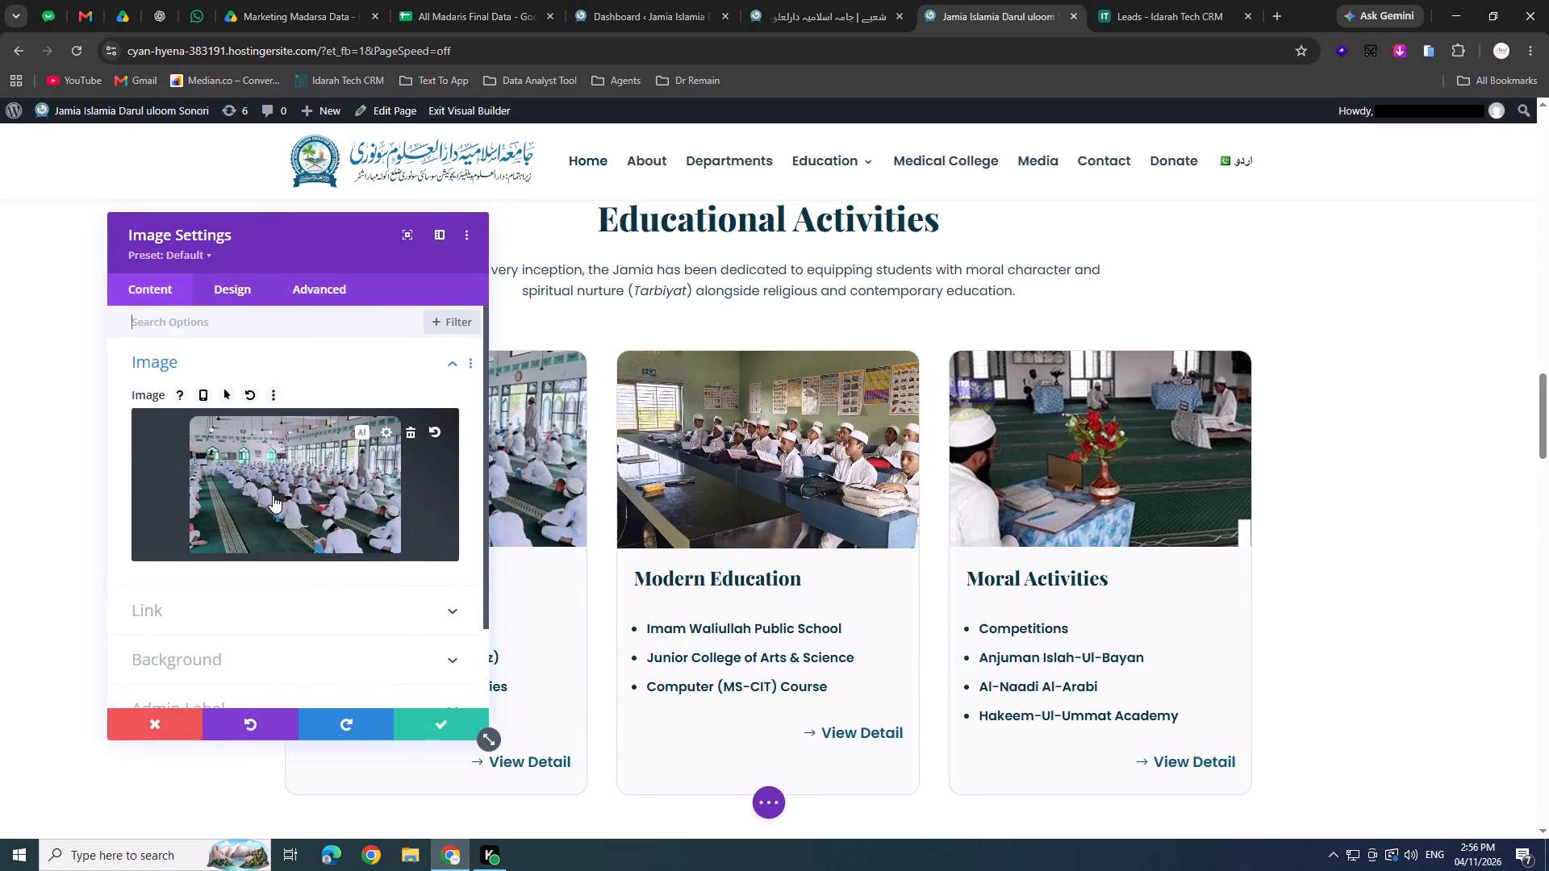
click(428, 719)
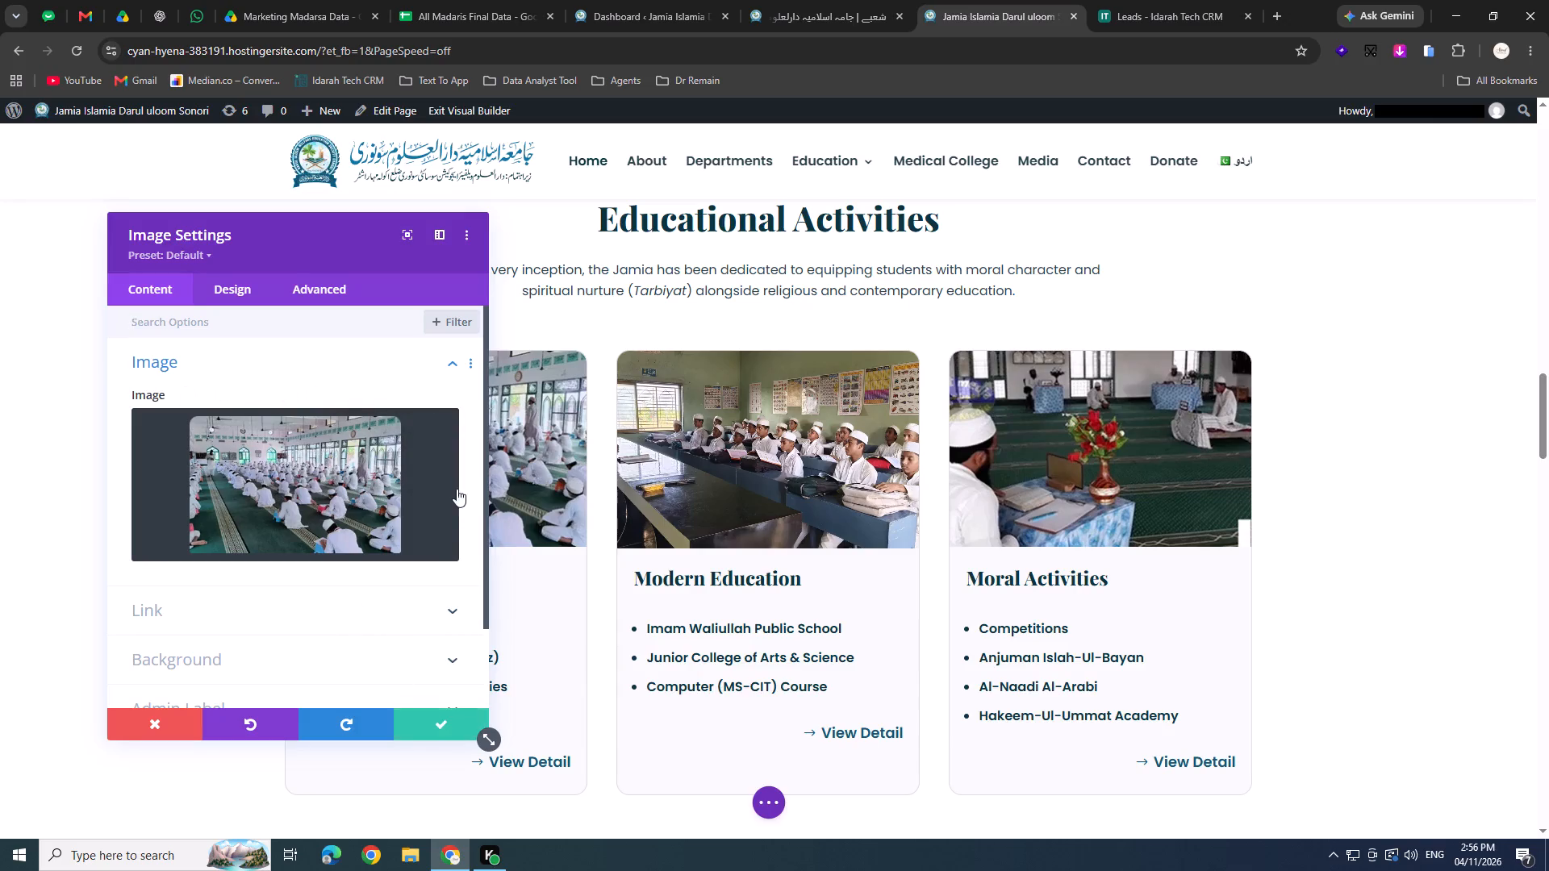
Replace the Religious Education card's photo with the copied image carousel module, deleting the original photo.
right_click(464, 481)
click(469, 742)
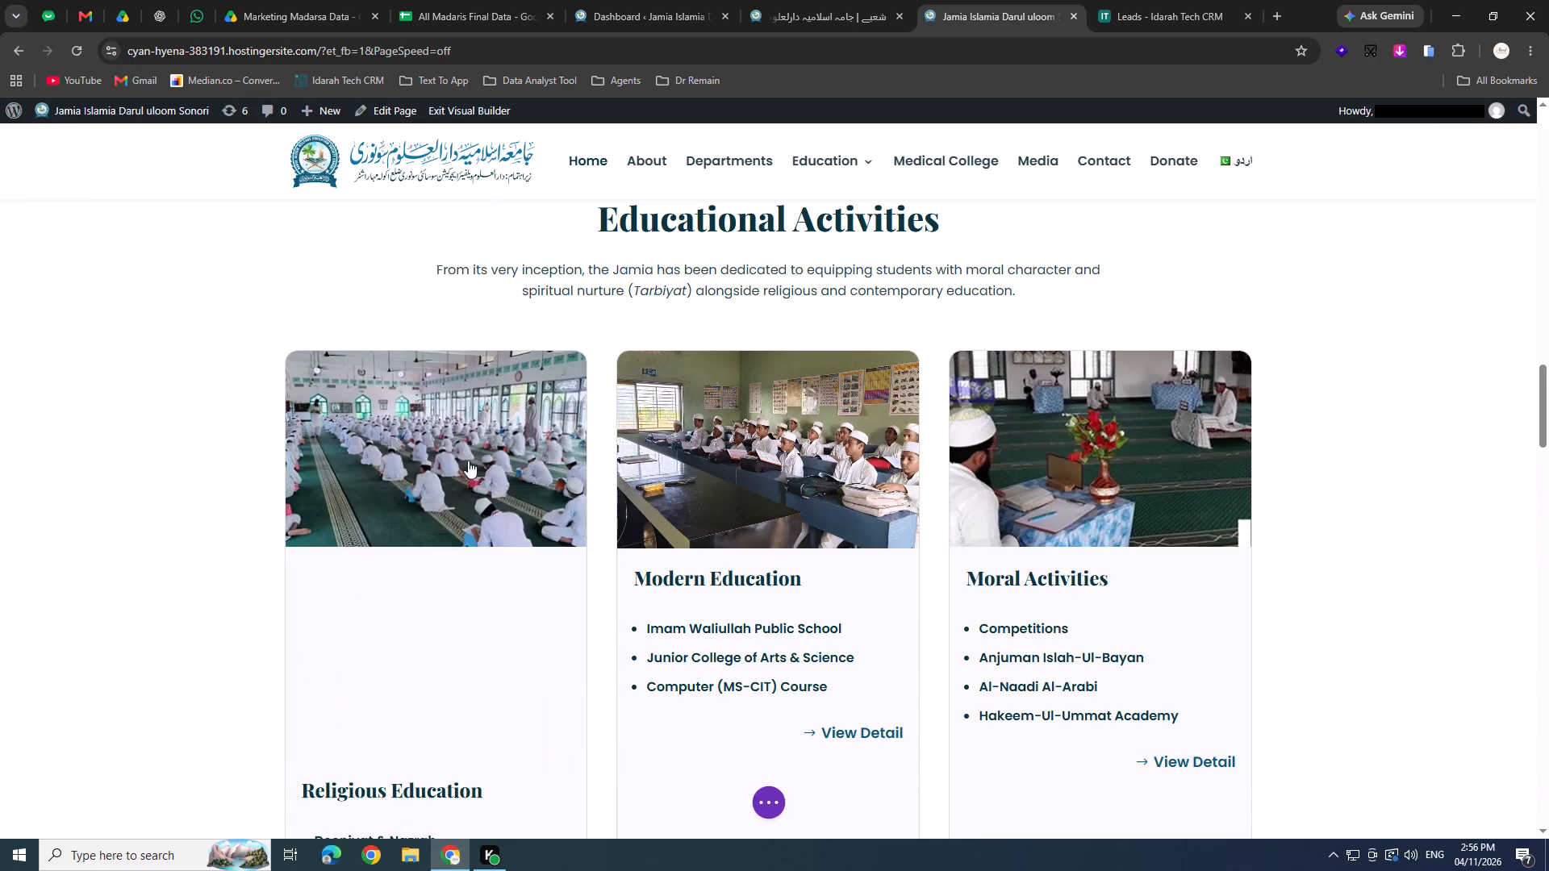
click(468, 457)
click(467, 394)
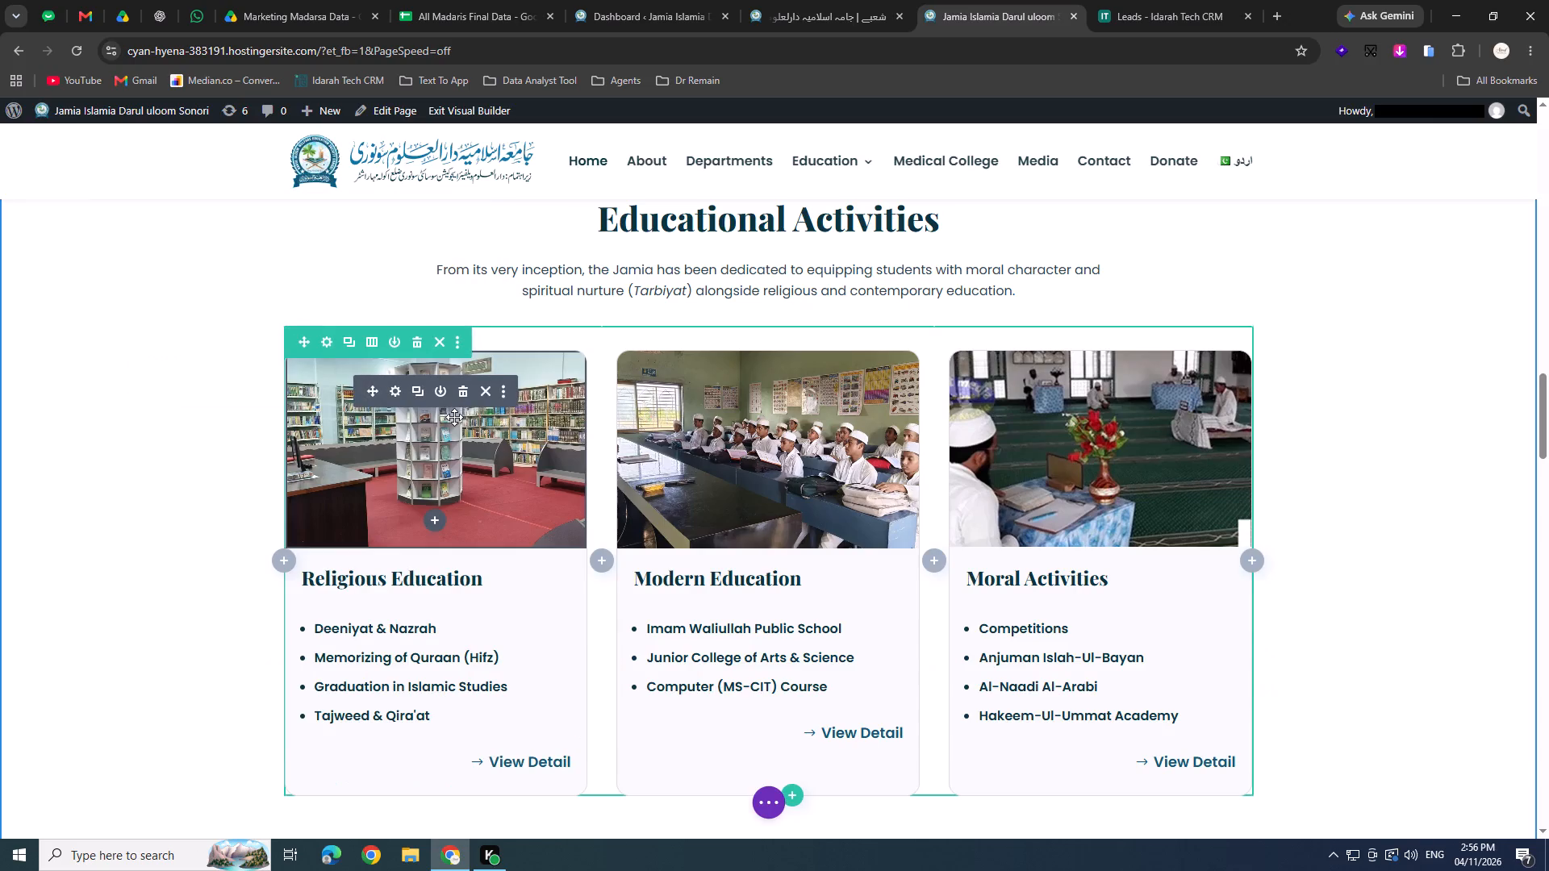
Delete the fourth and fifth slides from the Religious Education carousel.
click(392, 390)
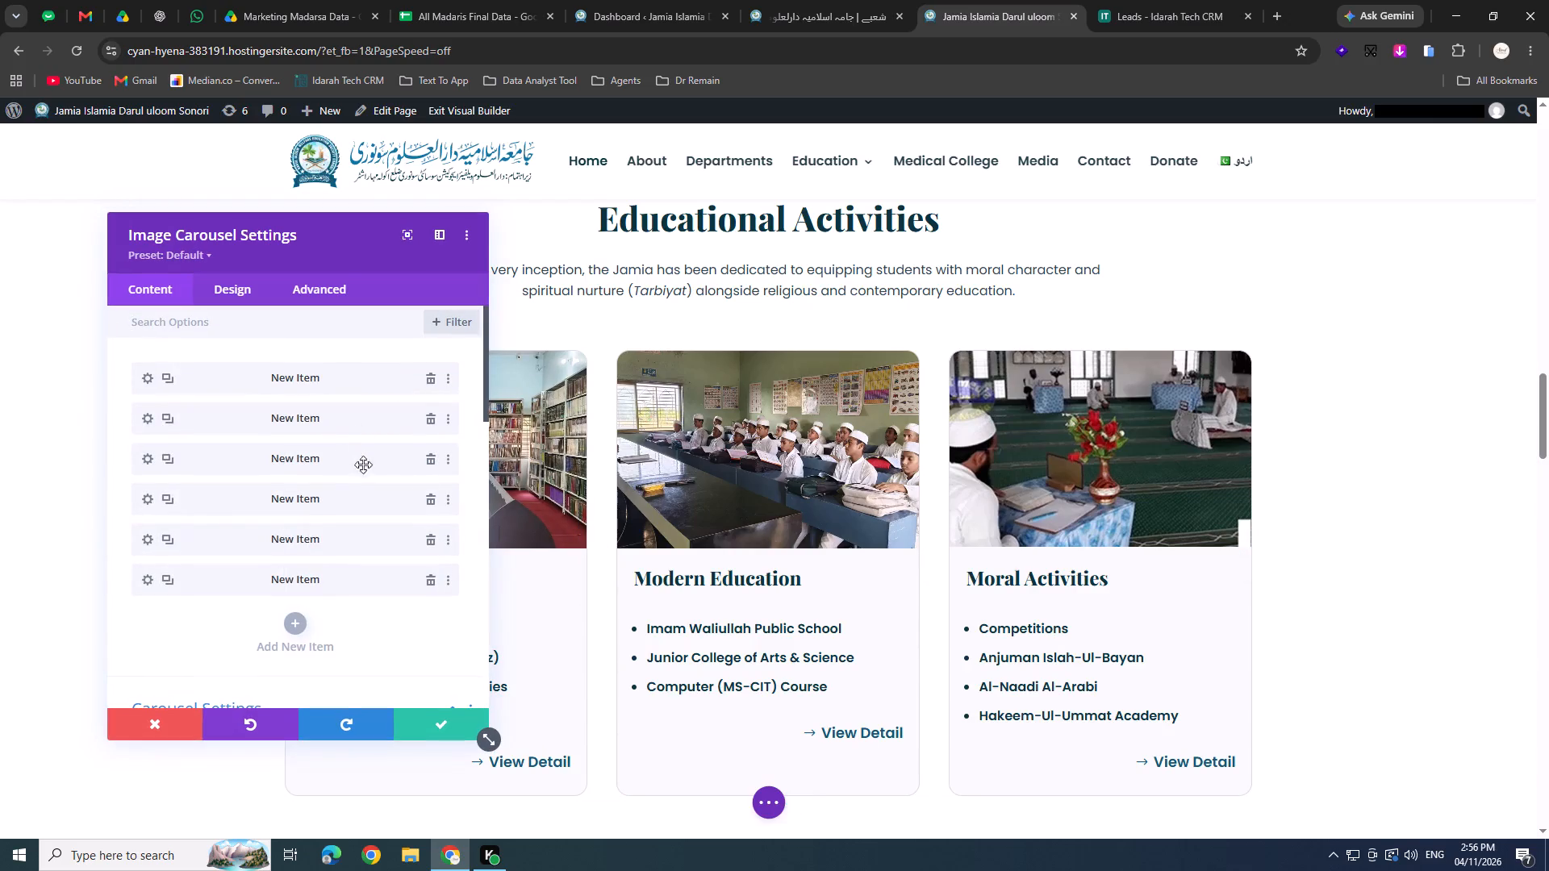
click(435, 494)
click(435, 494)
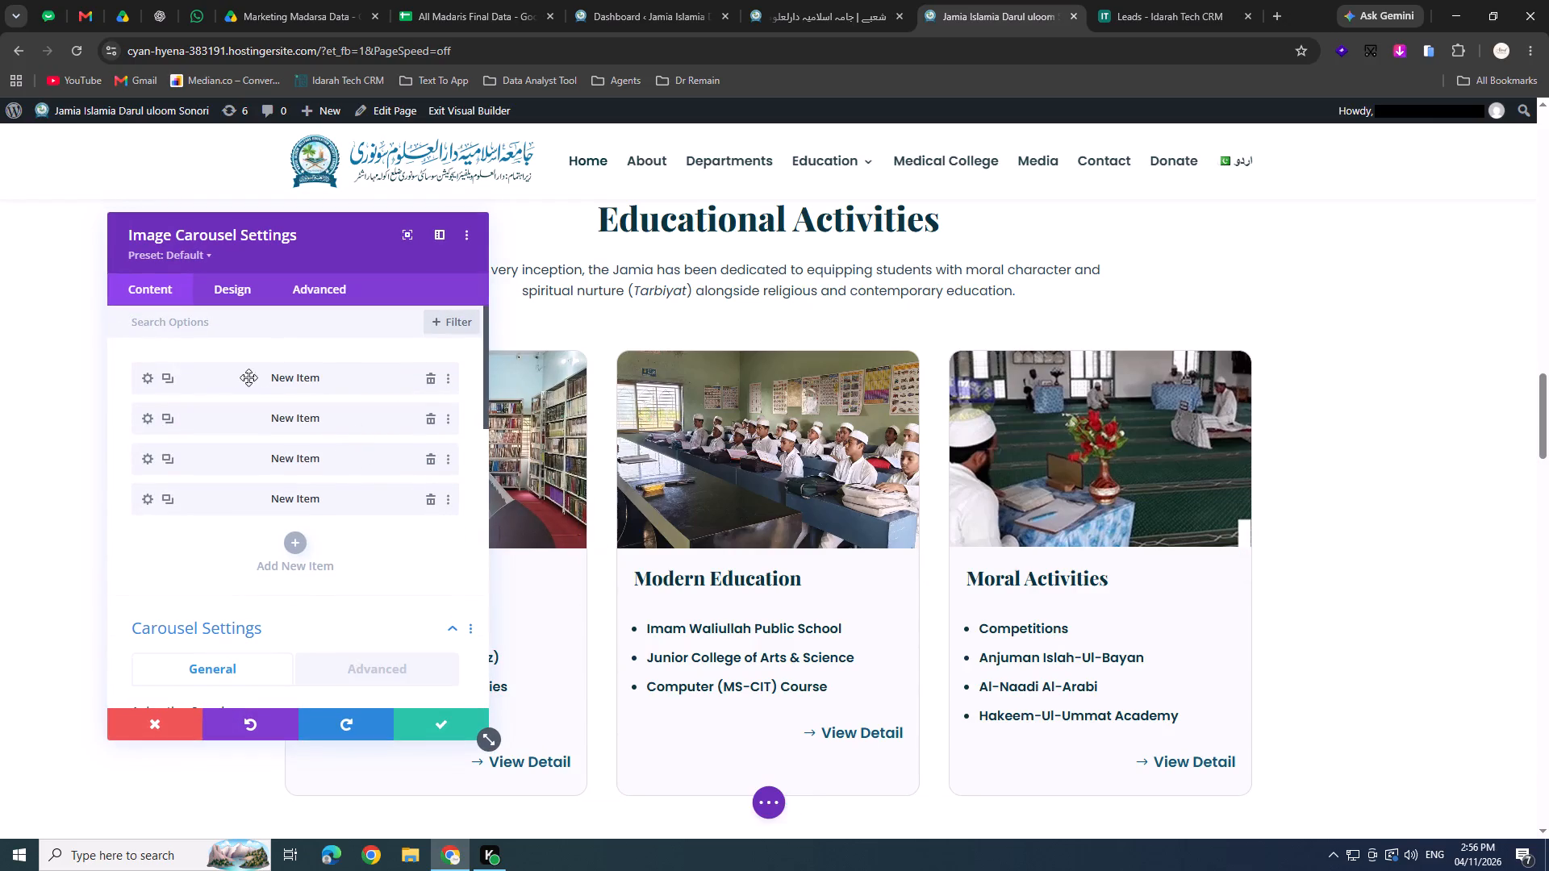
Set the first slide of the Religious Education carousel to the Nazra & Deeniyat Class 01 image.
click(145, 381)
click(266, 476)
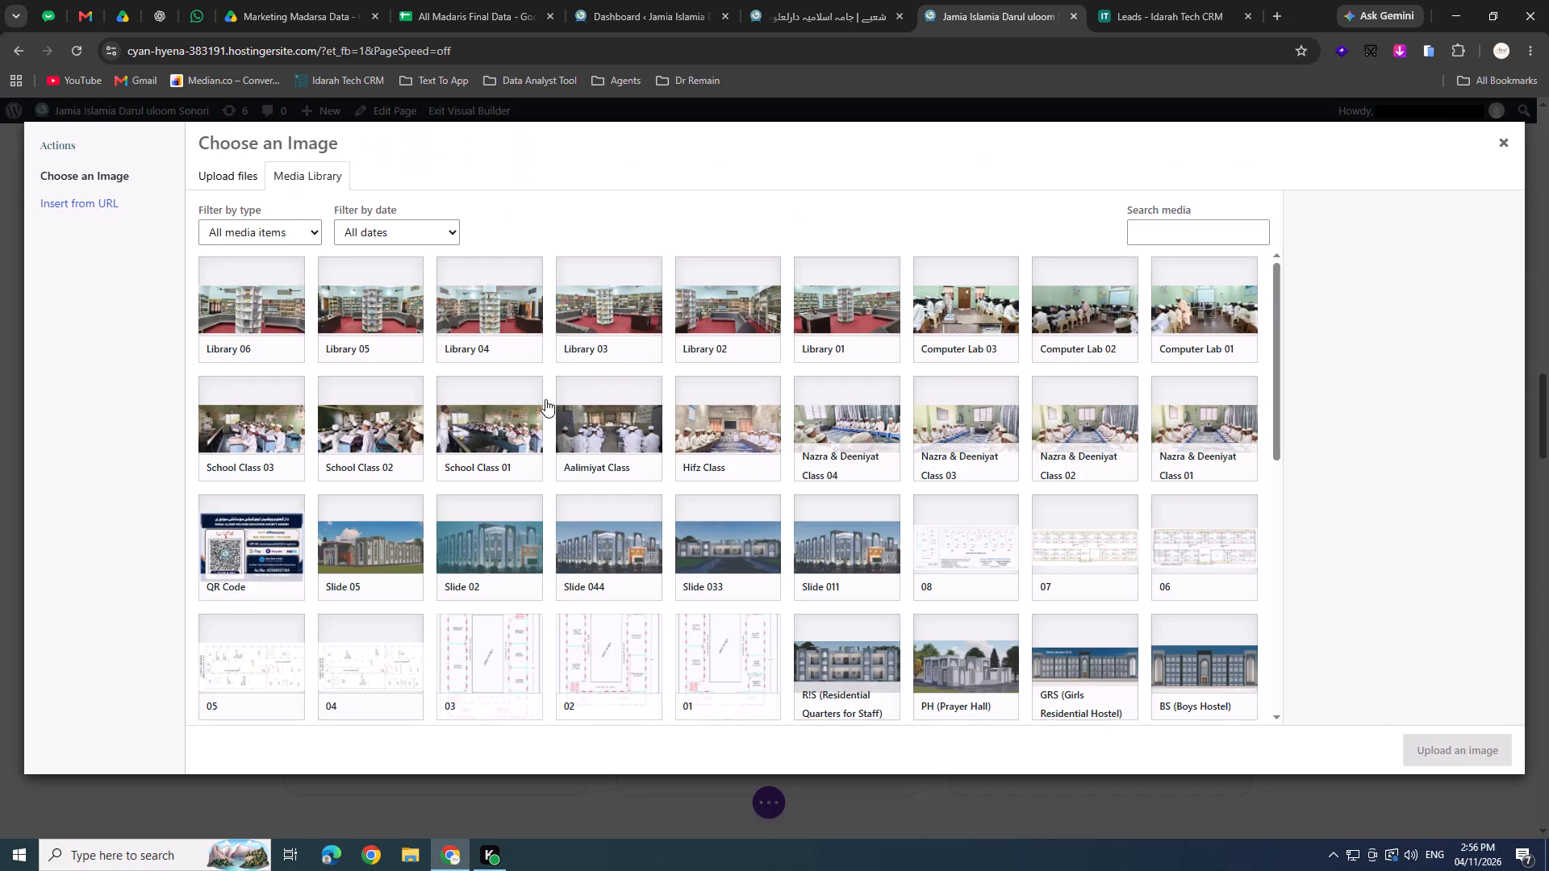
click(1182, 435)
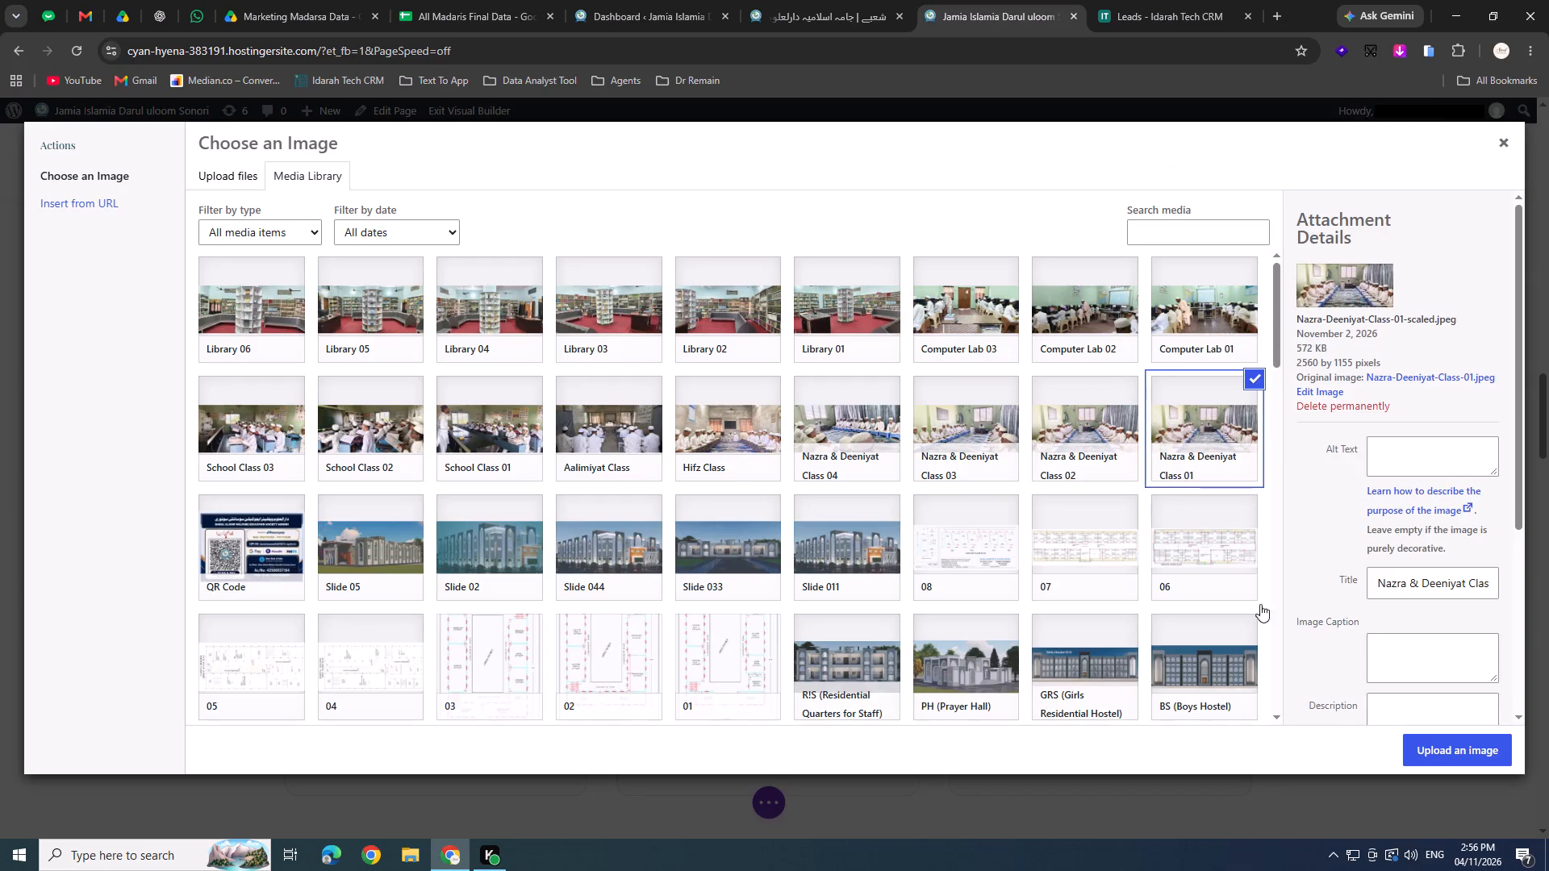
click(1438, 749)
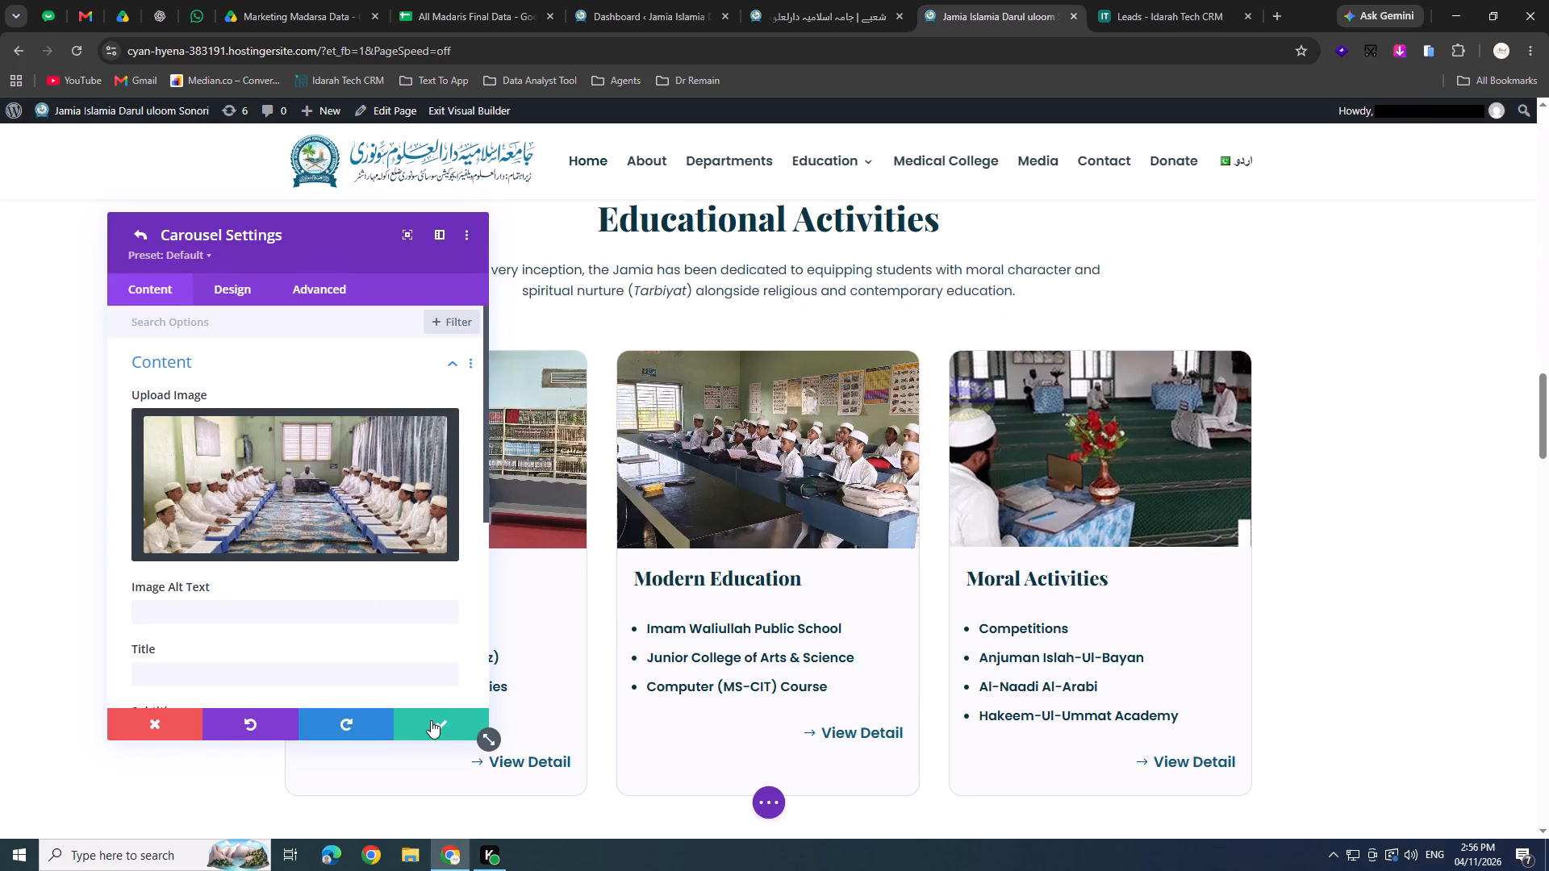
click(431, 720)
Set the second slide of the Religious Education carousel to the Hifz Class image.
click(151, 418)
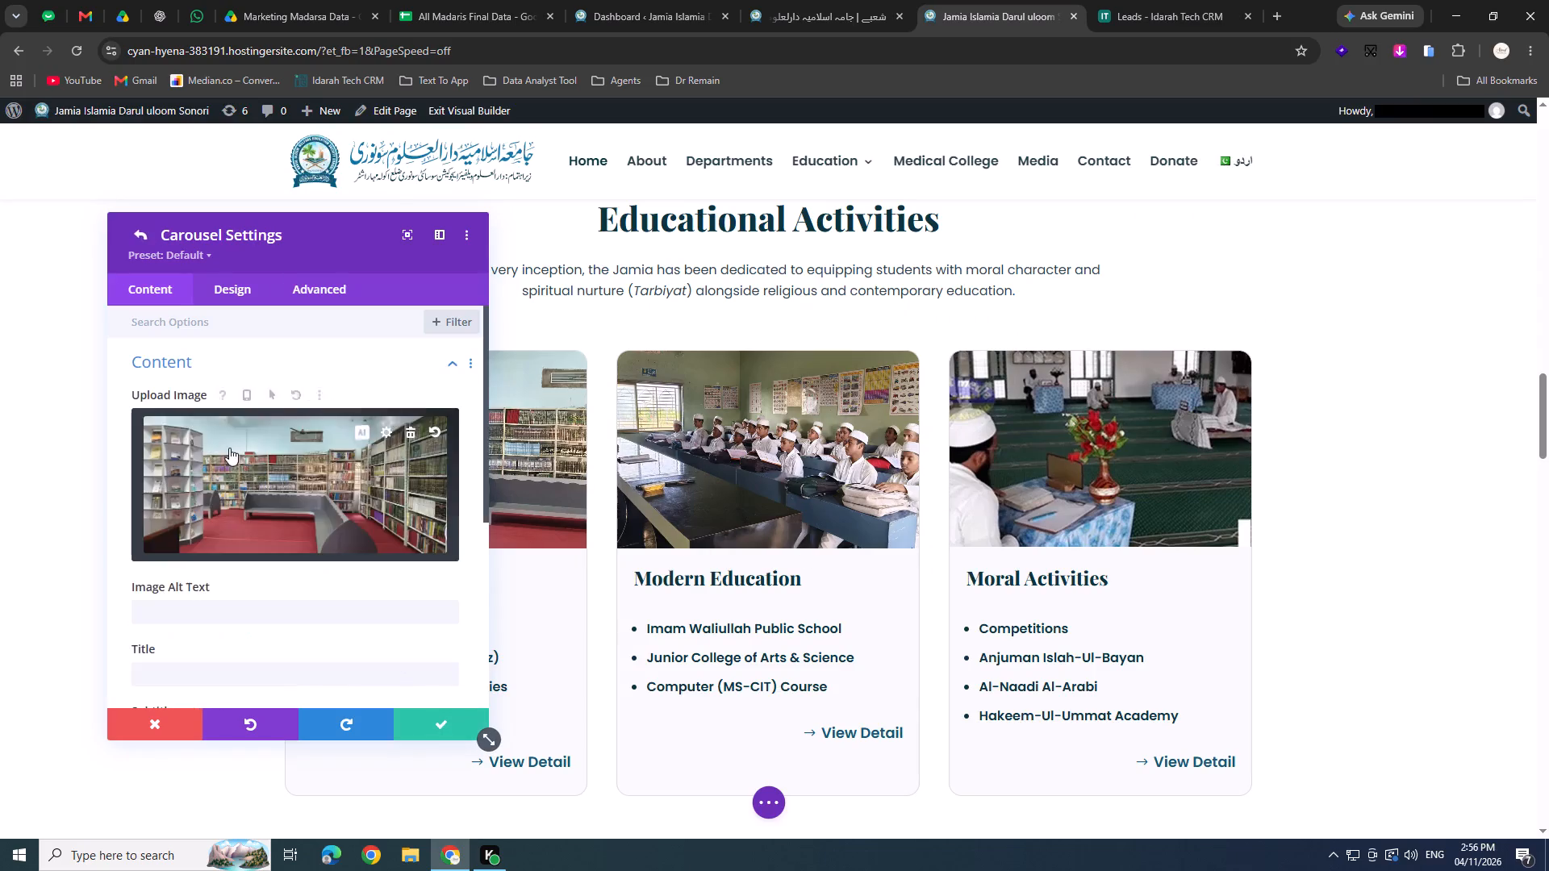
click(229, 448)
click(761, 420)
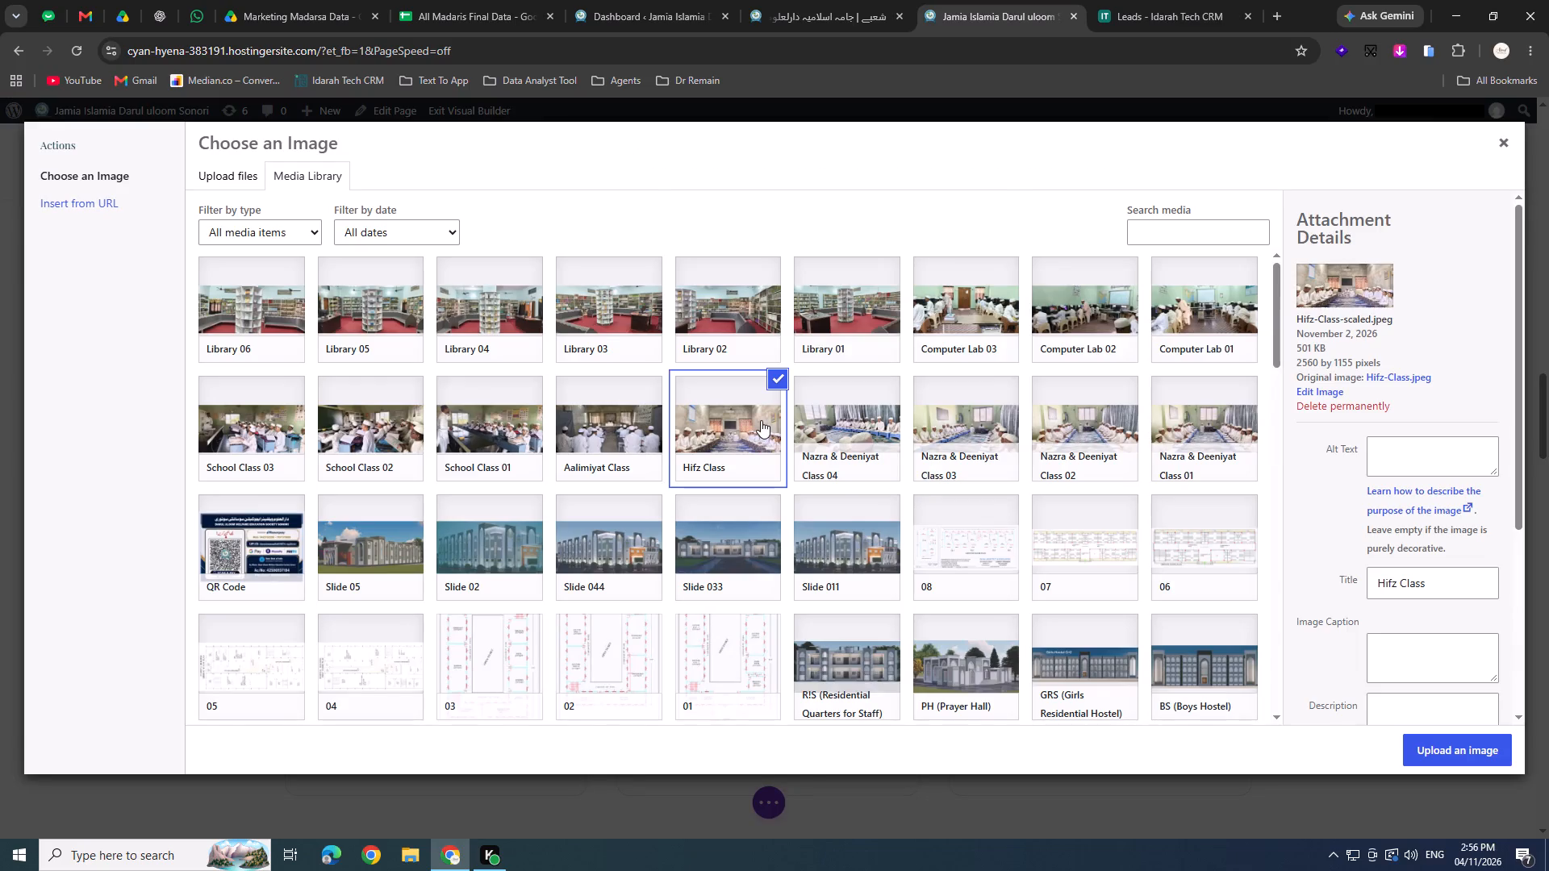
click(1482, 745)
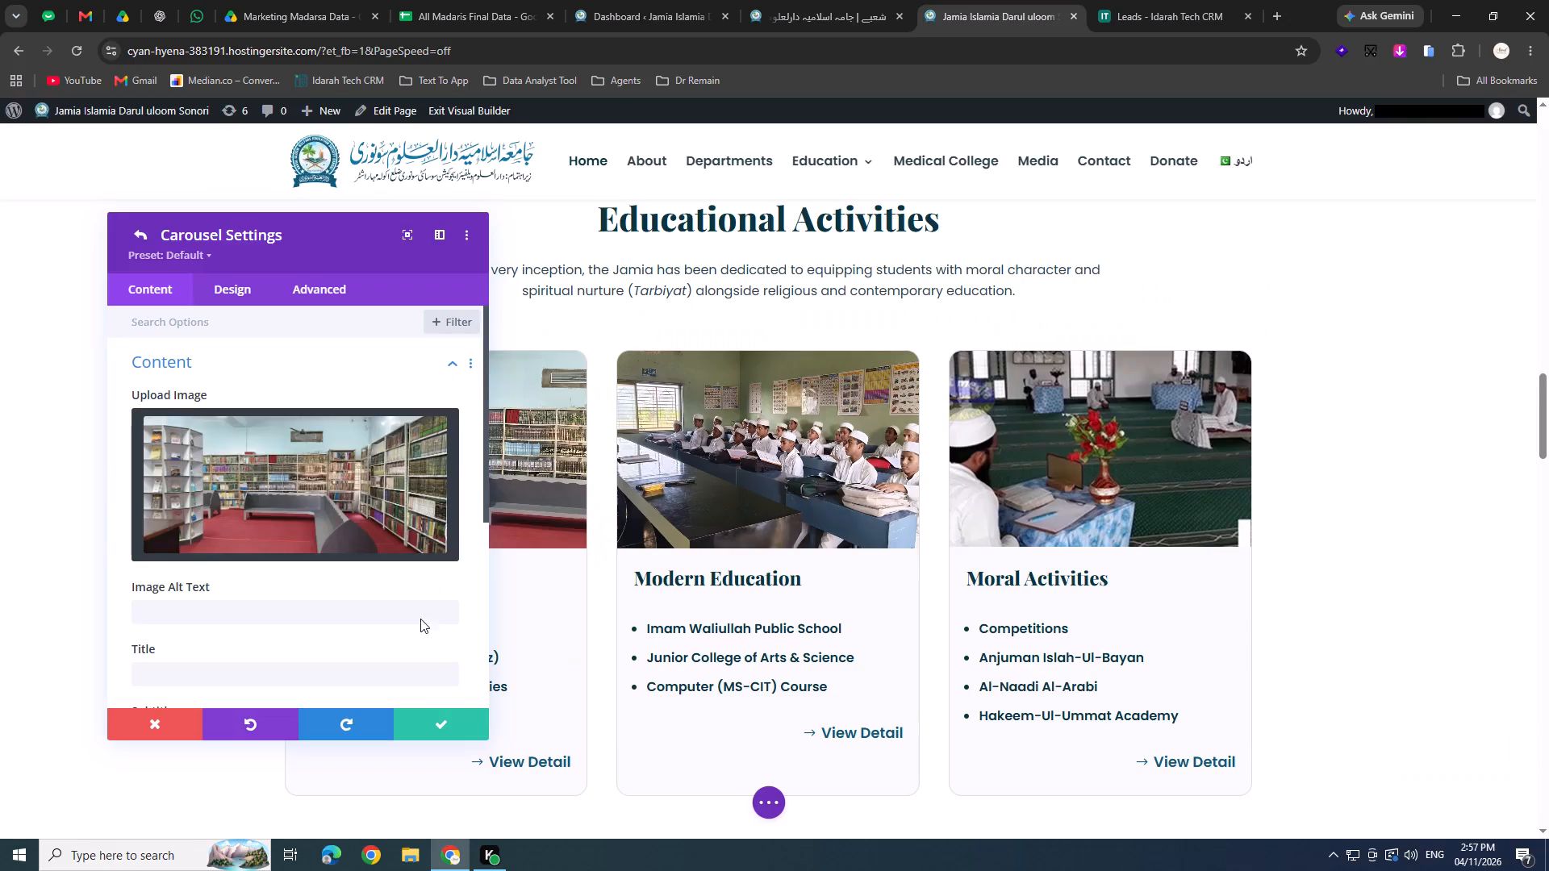
click(430, 719)
Set the third slide of the Religious Education carousel to the Aalimiyat Class image.
click(152, 462)
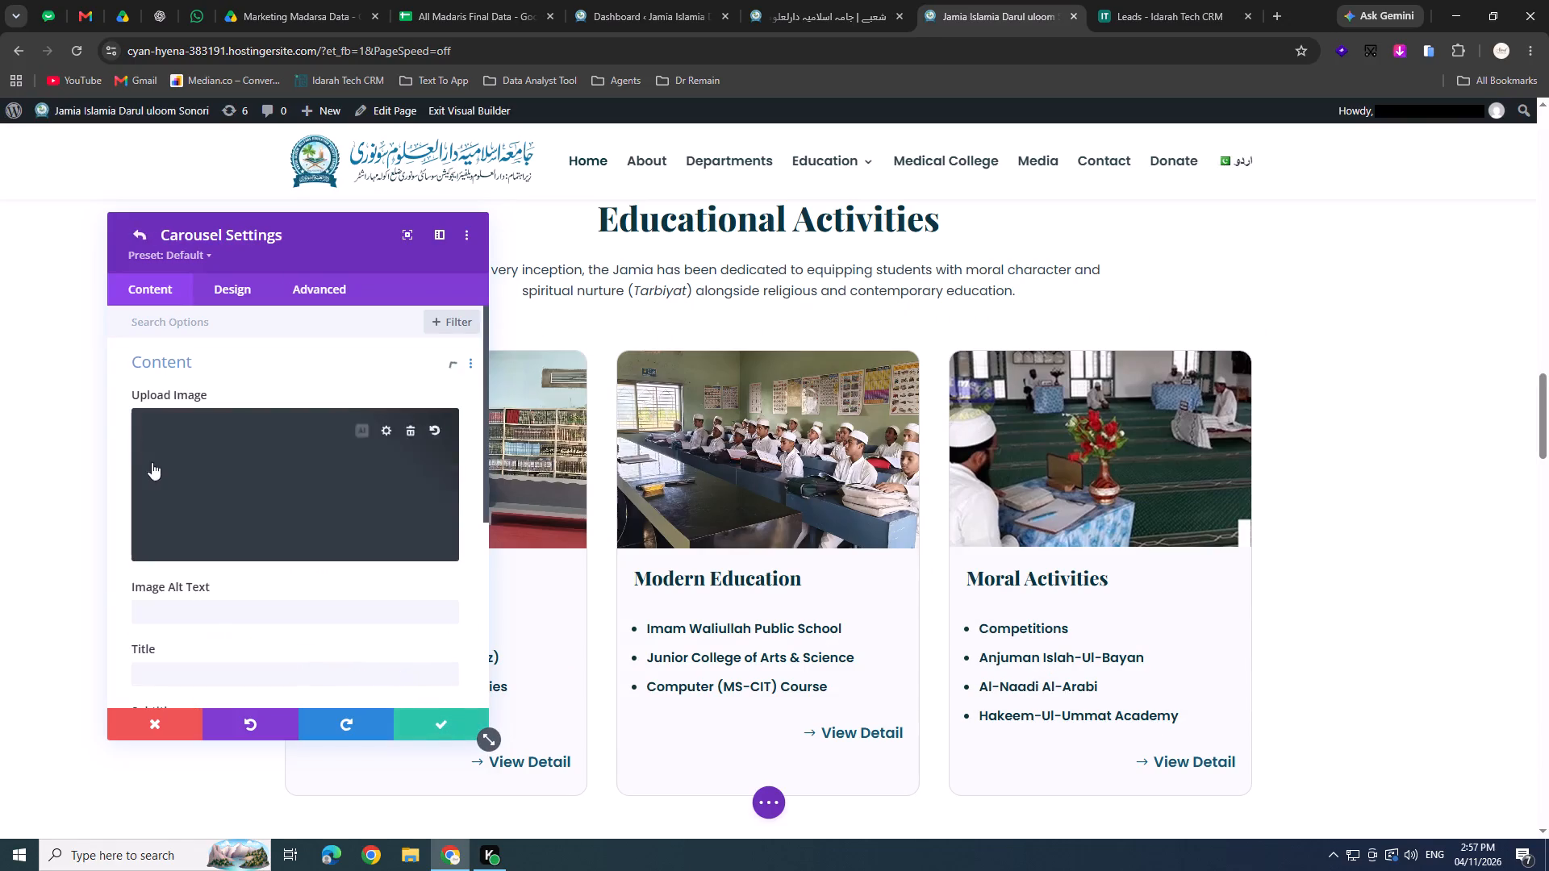
click(205, 477)
click(628, 444)
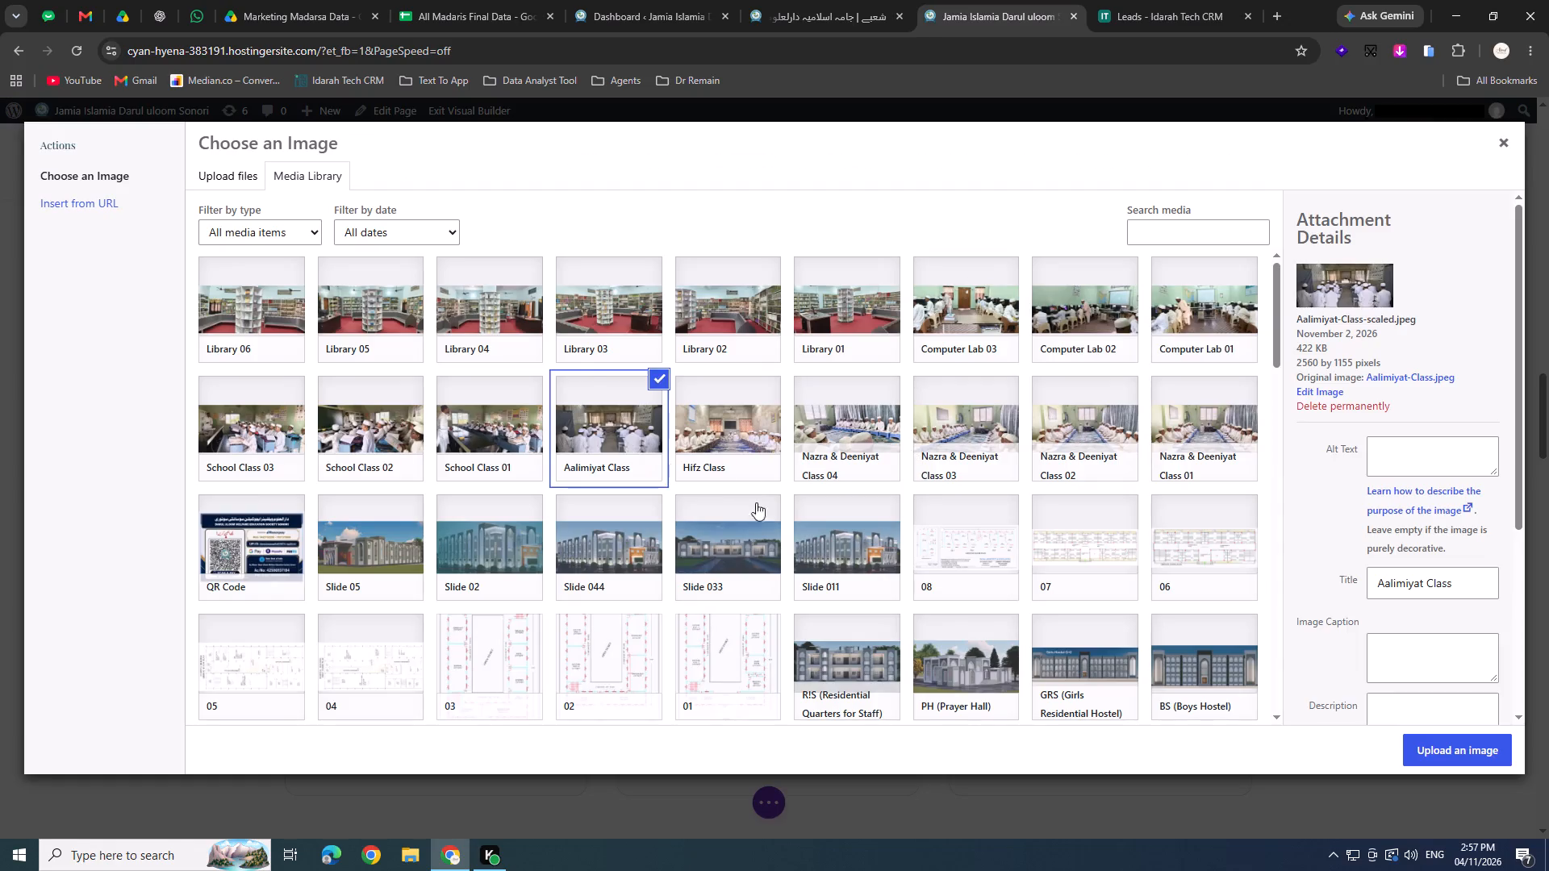
click(1462, 748)
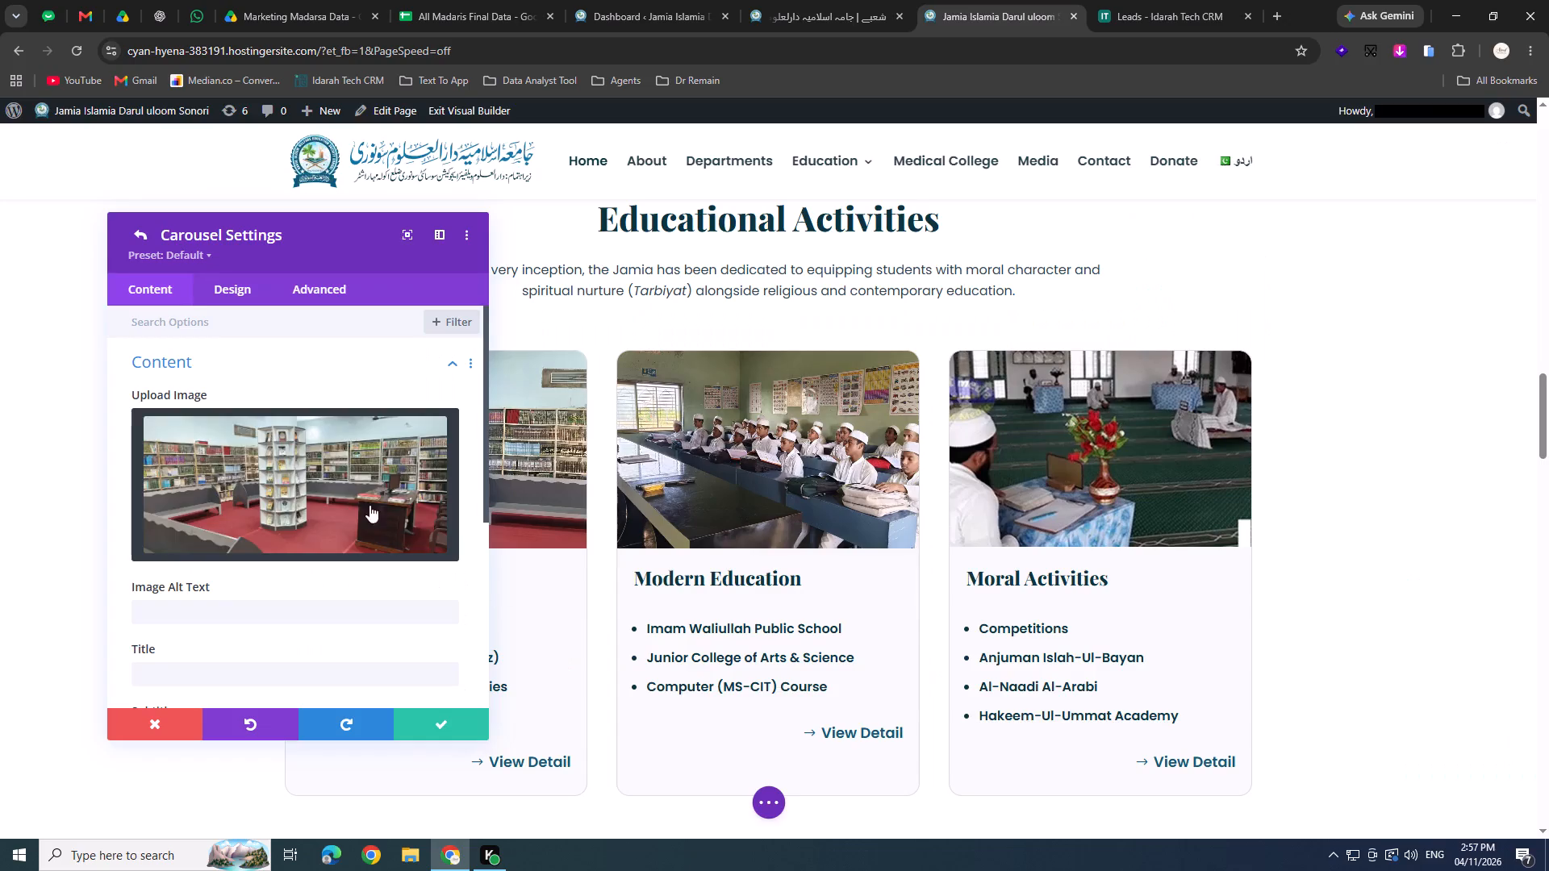
click(427, 720)
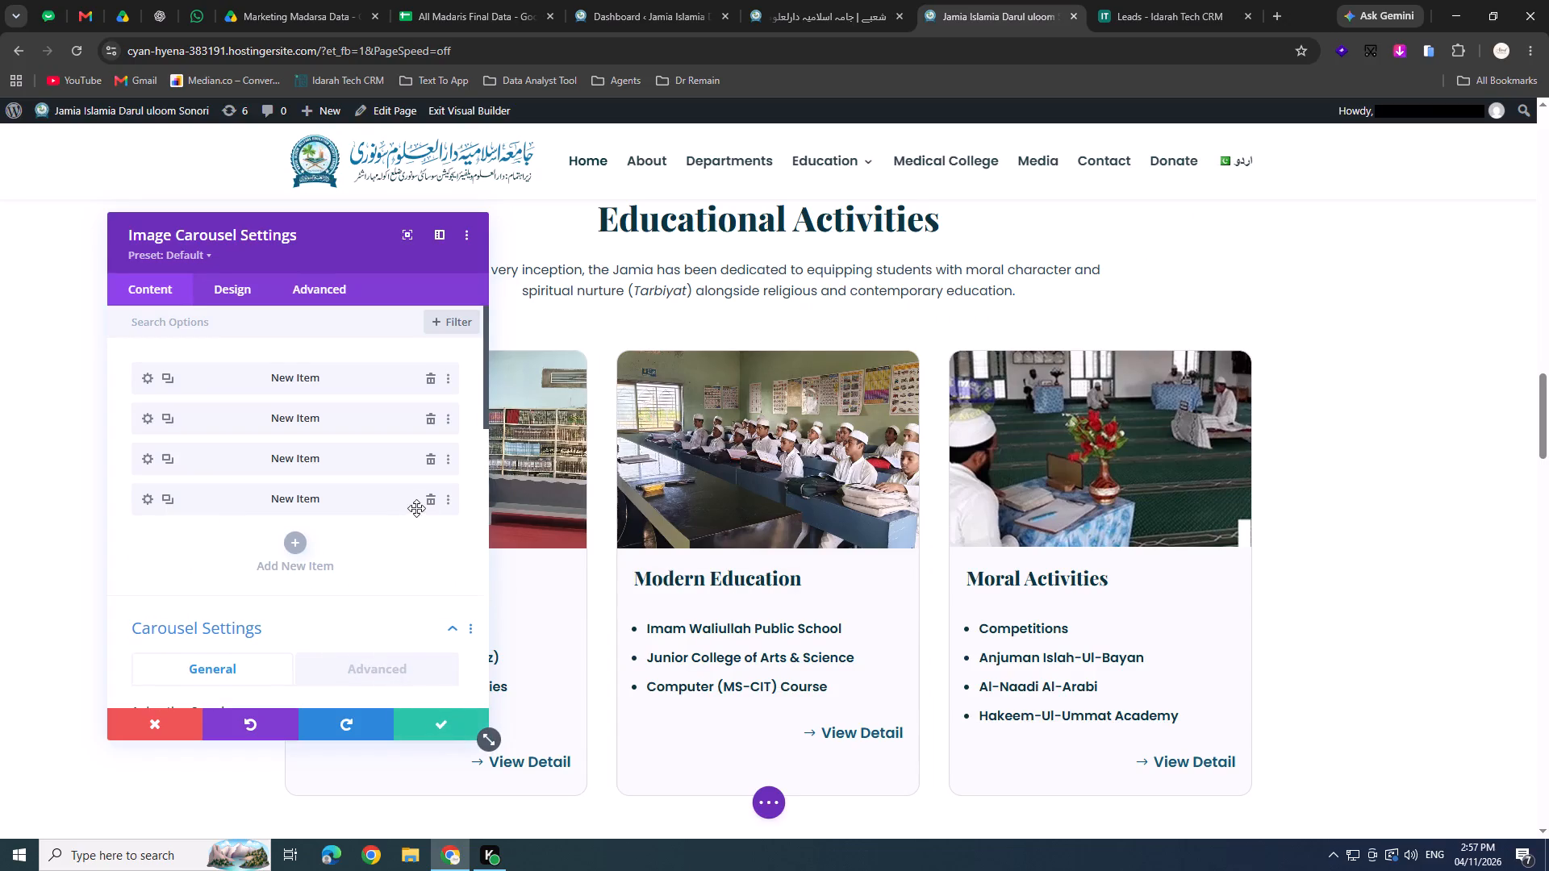
Delete the fourth slide from the Religious Education carousel and save the carousel settings.
click(430, 505)
click(436, 719)
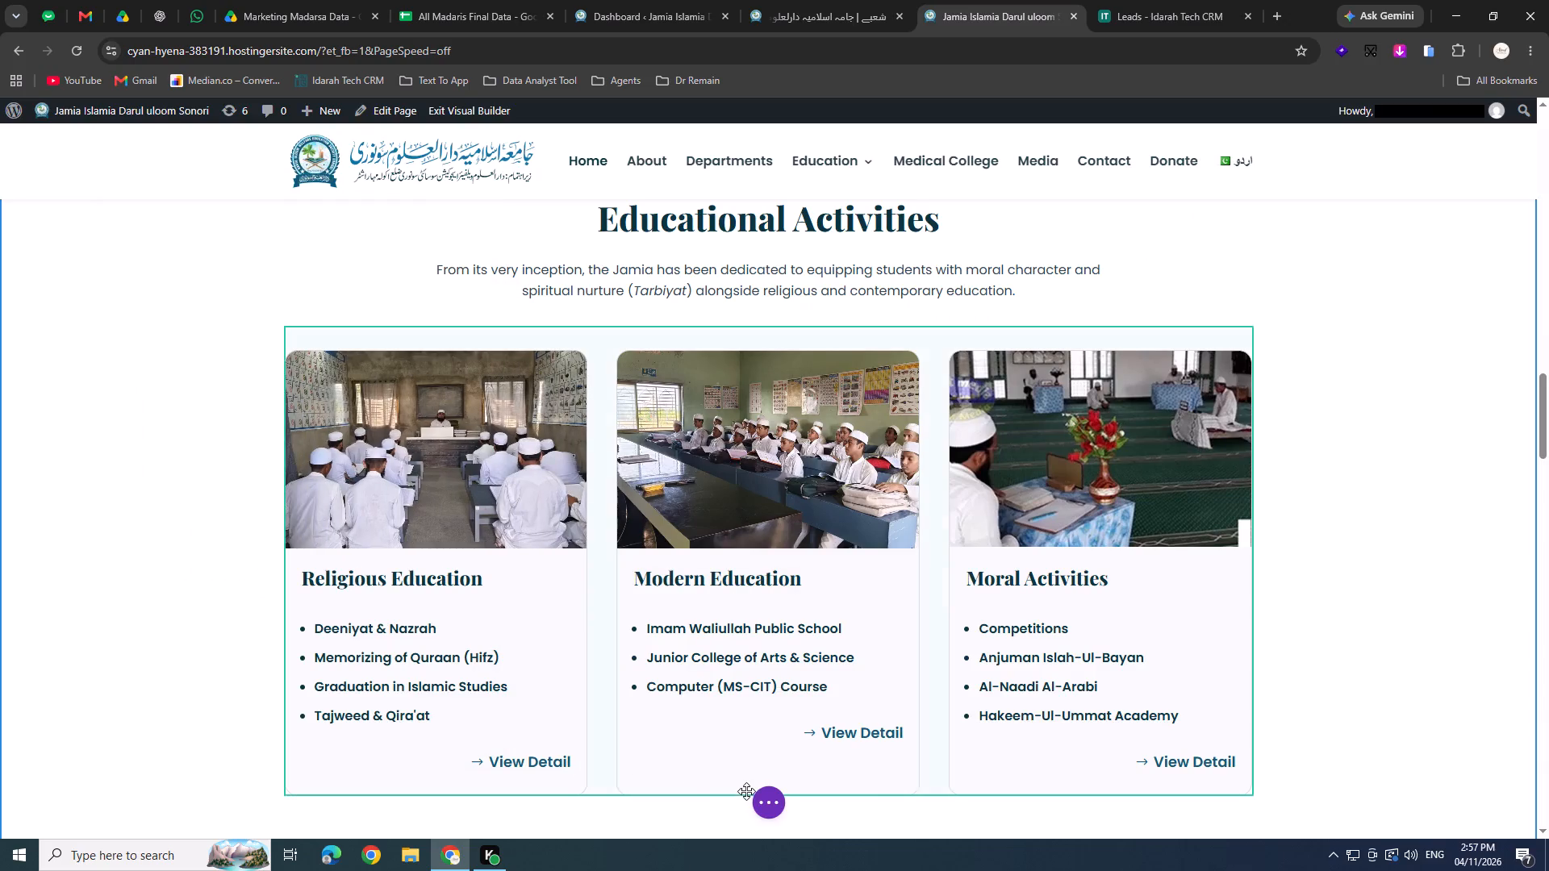
Save the home page with the updated Educational Activities carousels.
click(764, 801)
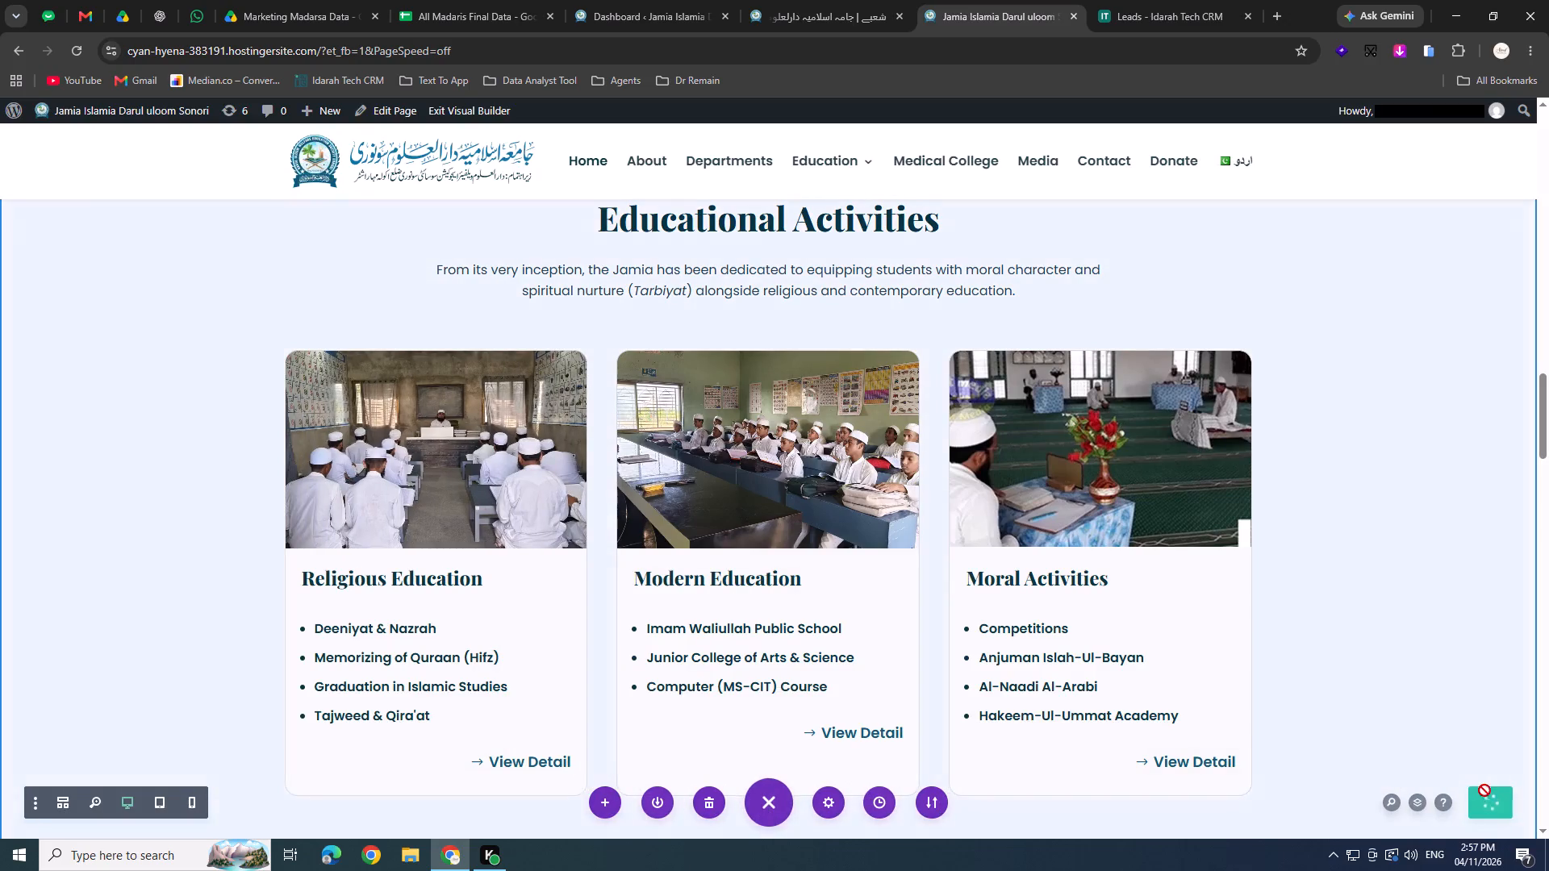
click(1486, 793)
click(1486, 798)
scroll(1246, 678, down, 2)
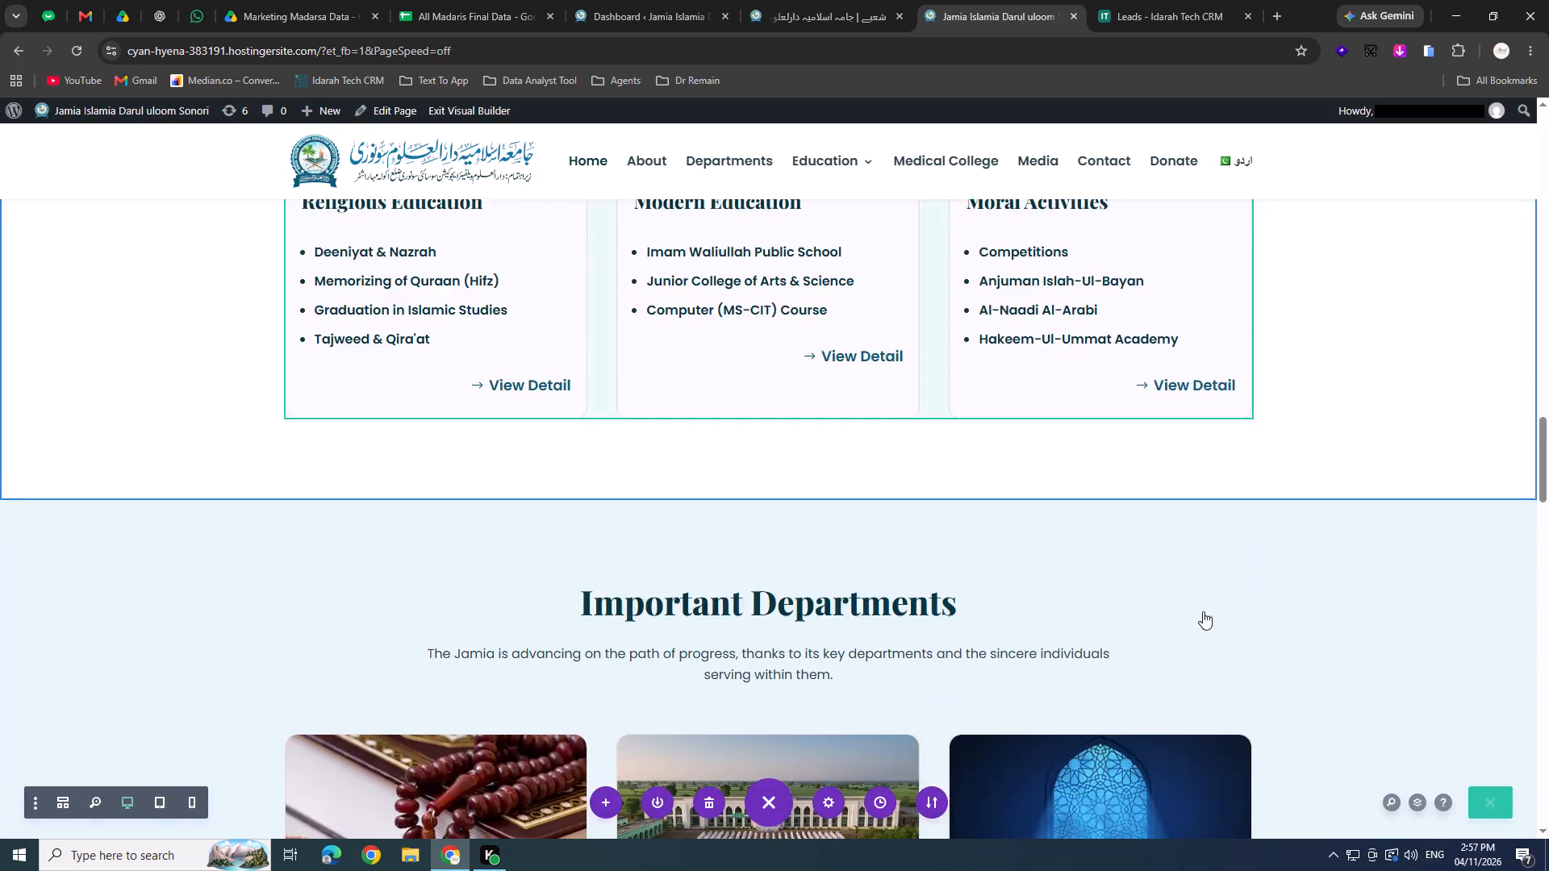
key(ctrl+s)
Open the Department of Administration card's image settings and bring up the file chooser for uploading a replacement image.
scroll(975, 578, down, 3)
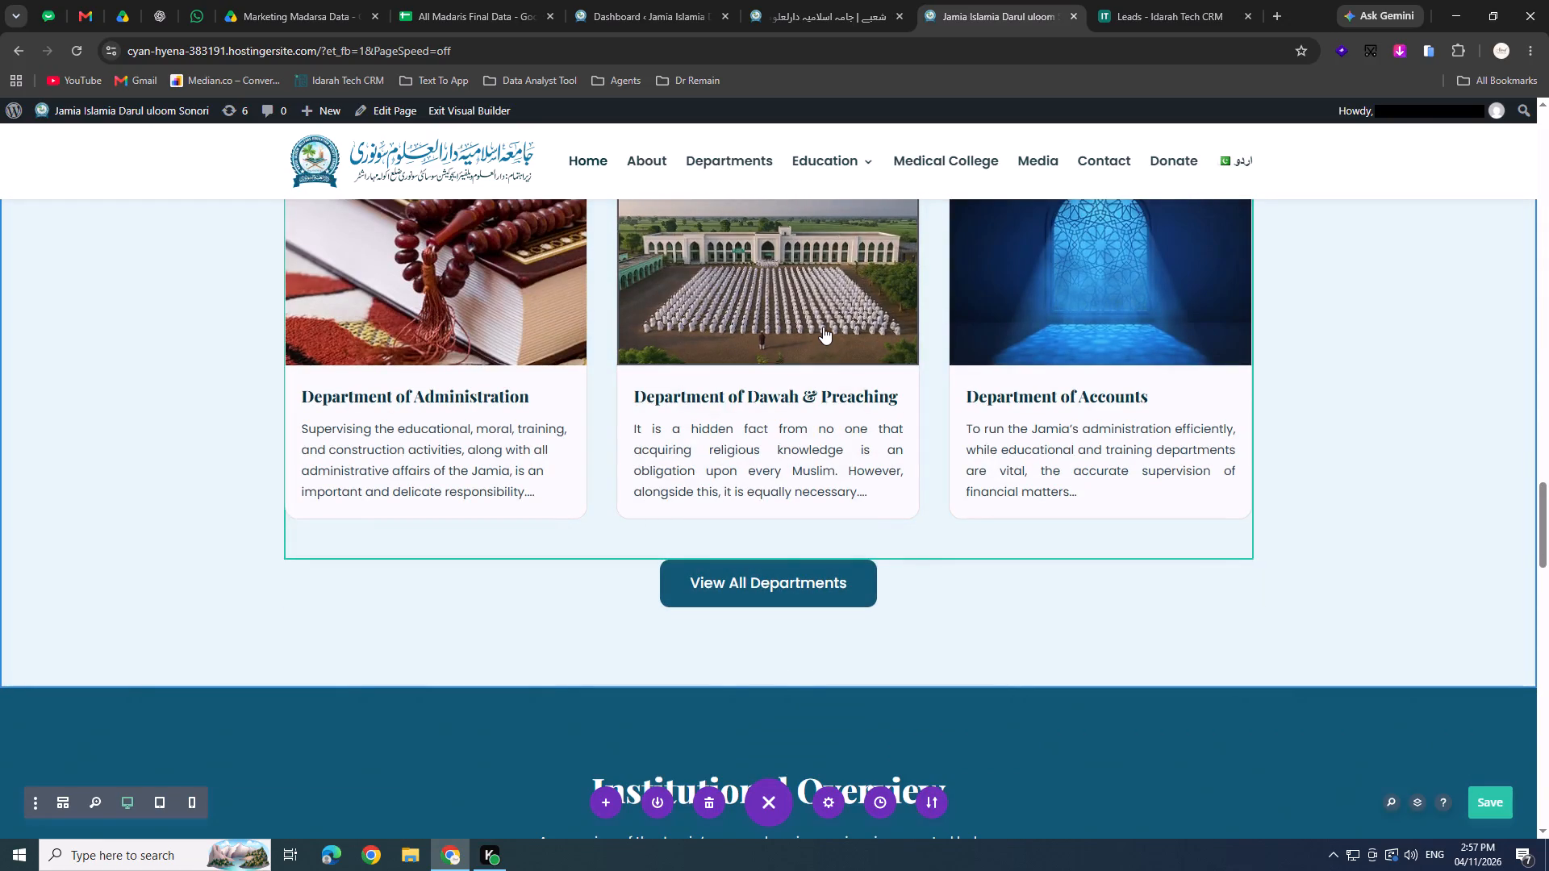
click(458, 280)
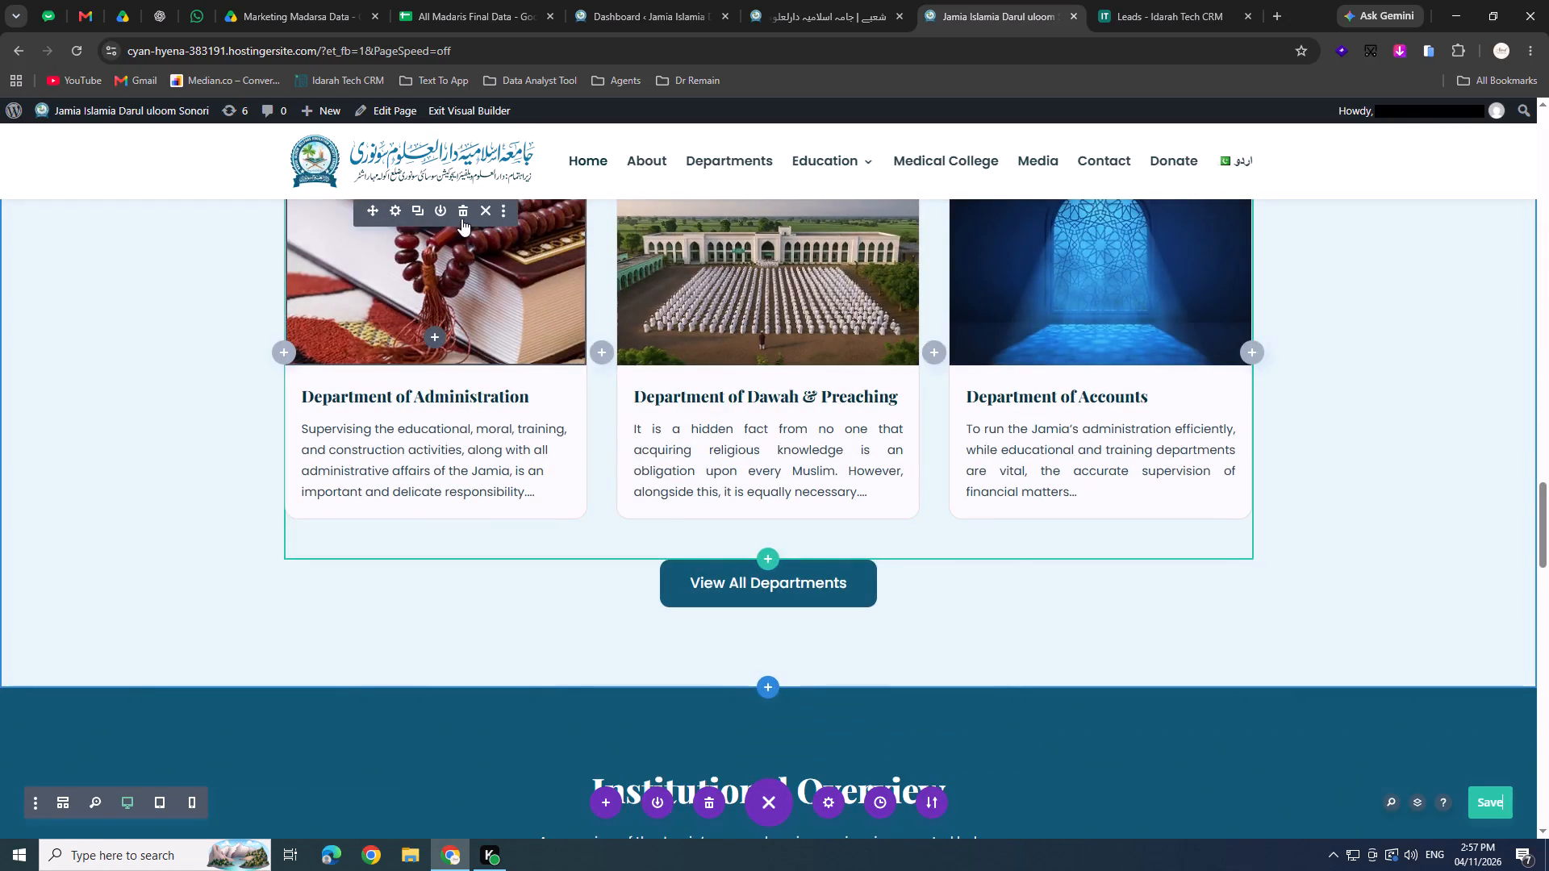
click(397, 217)
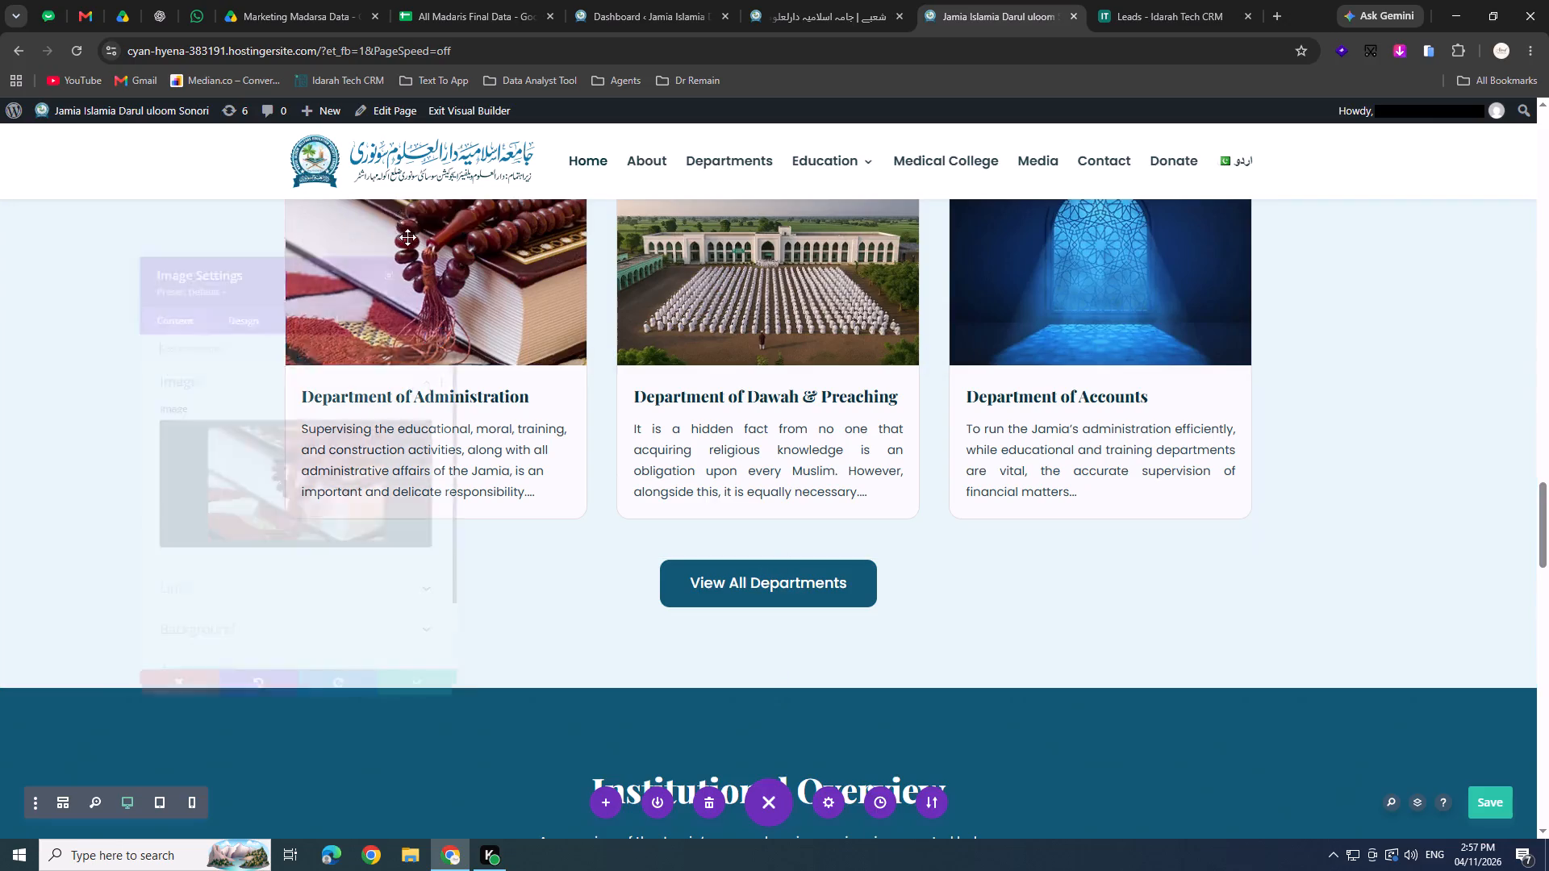
click(360, 503)
click(228, 191)
click(231, 186)
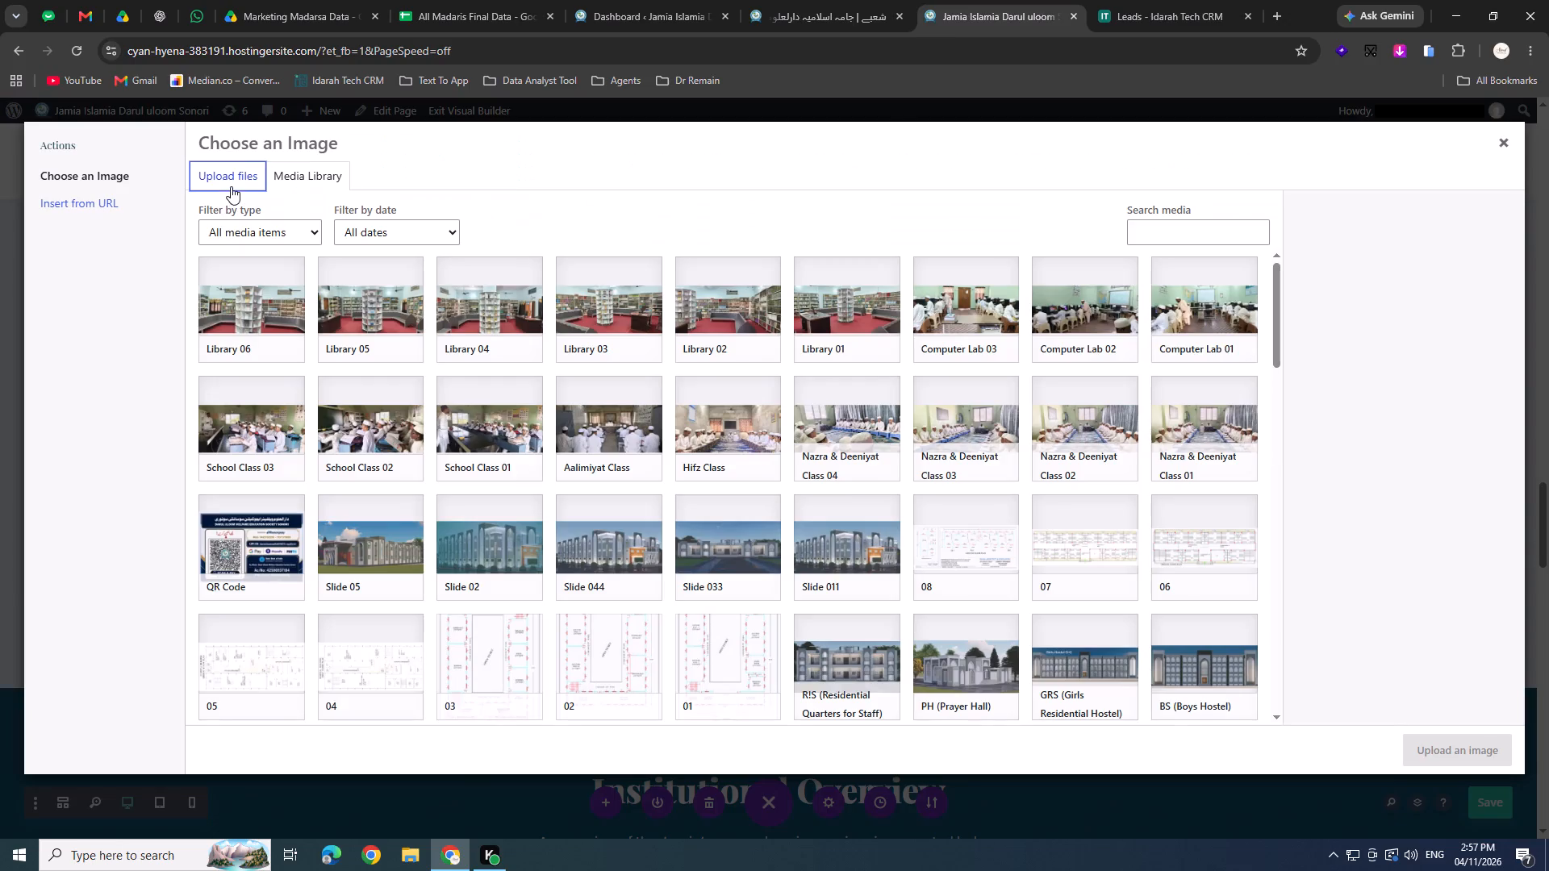
click(814, 443)
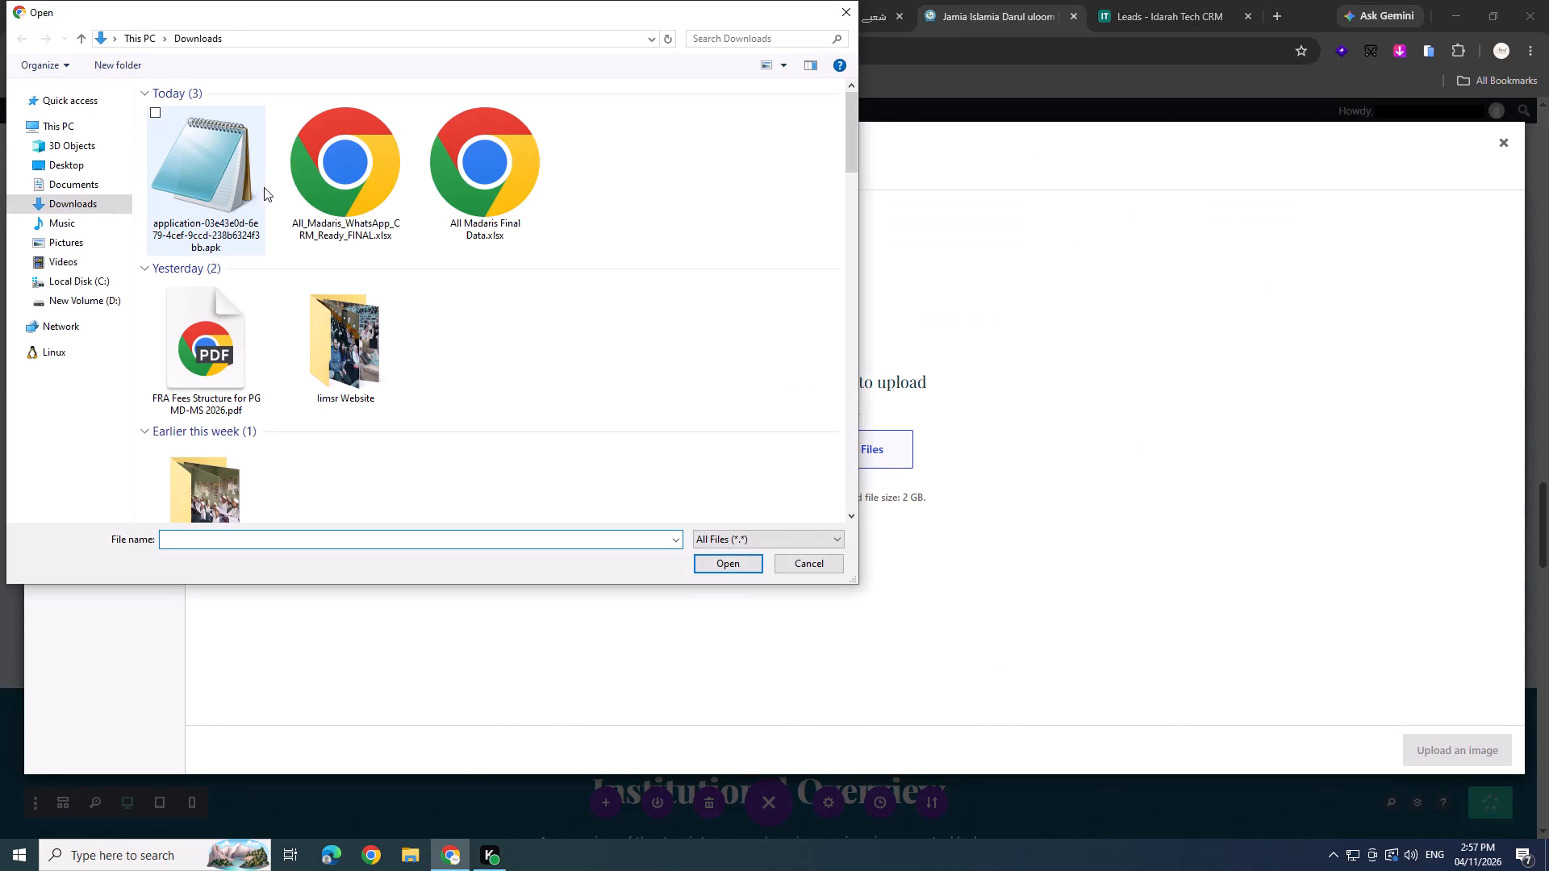
Permanently delete the application APK file from the Downloads folder.
click(207, 217)
key(shift+Delete)
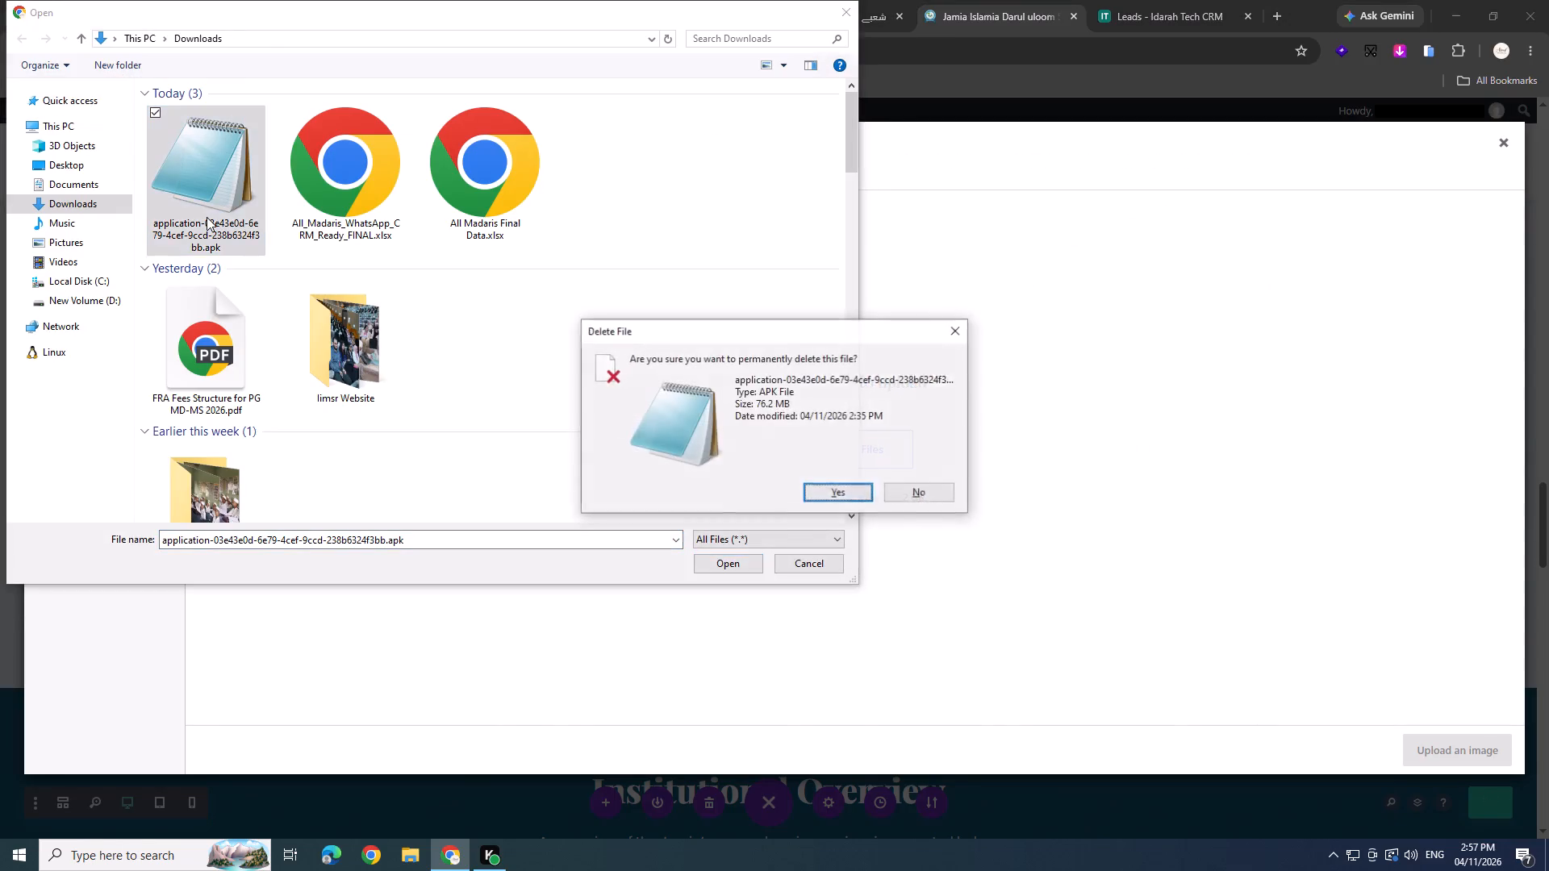
key(Return)
Upload Daftar Talimat.png from the iloveimg-compressed folder and use it as the Department of Administration card's image.
click(230, 527)
double_click(234, 505)
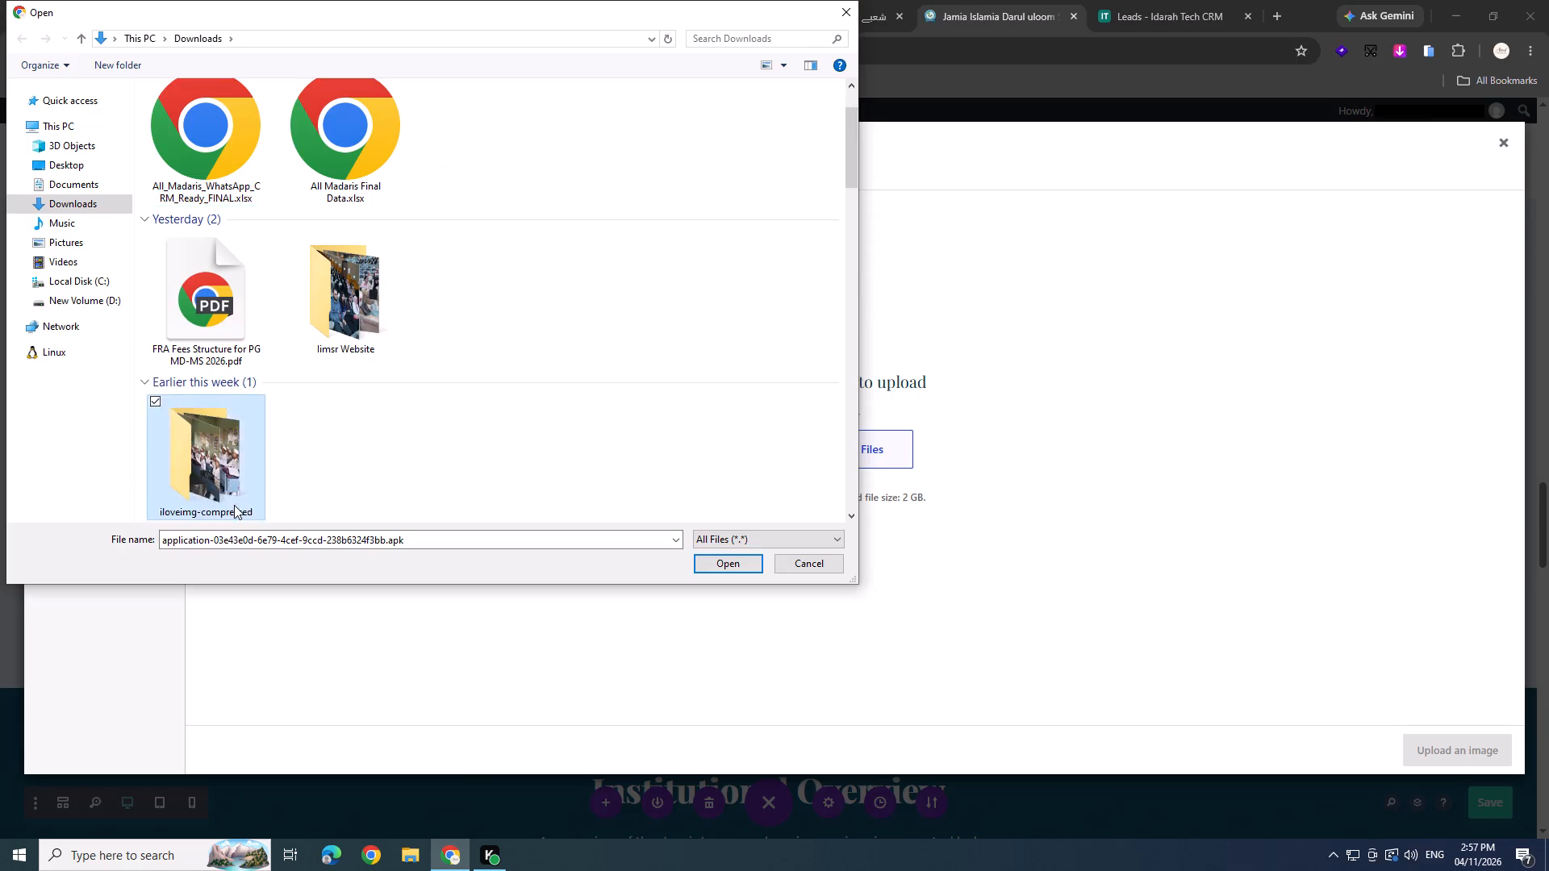
scroll(408, 362, up, 4)
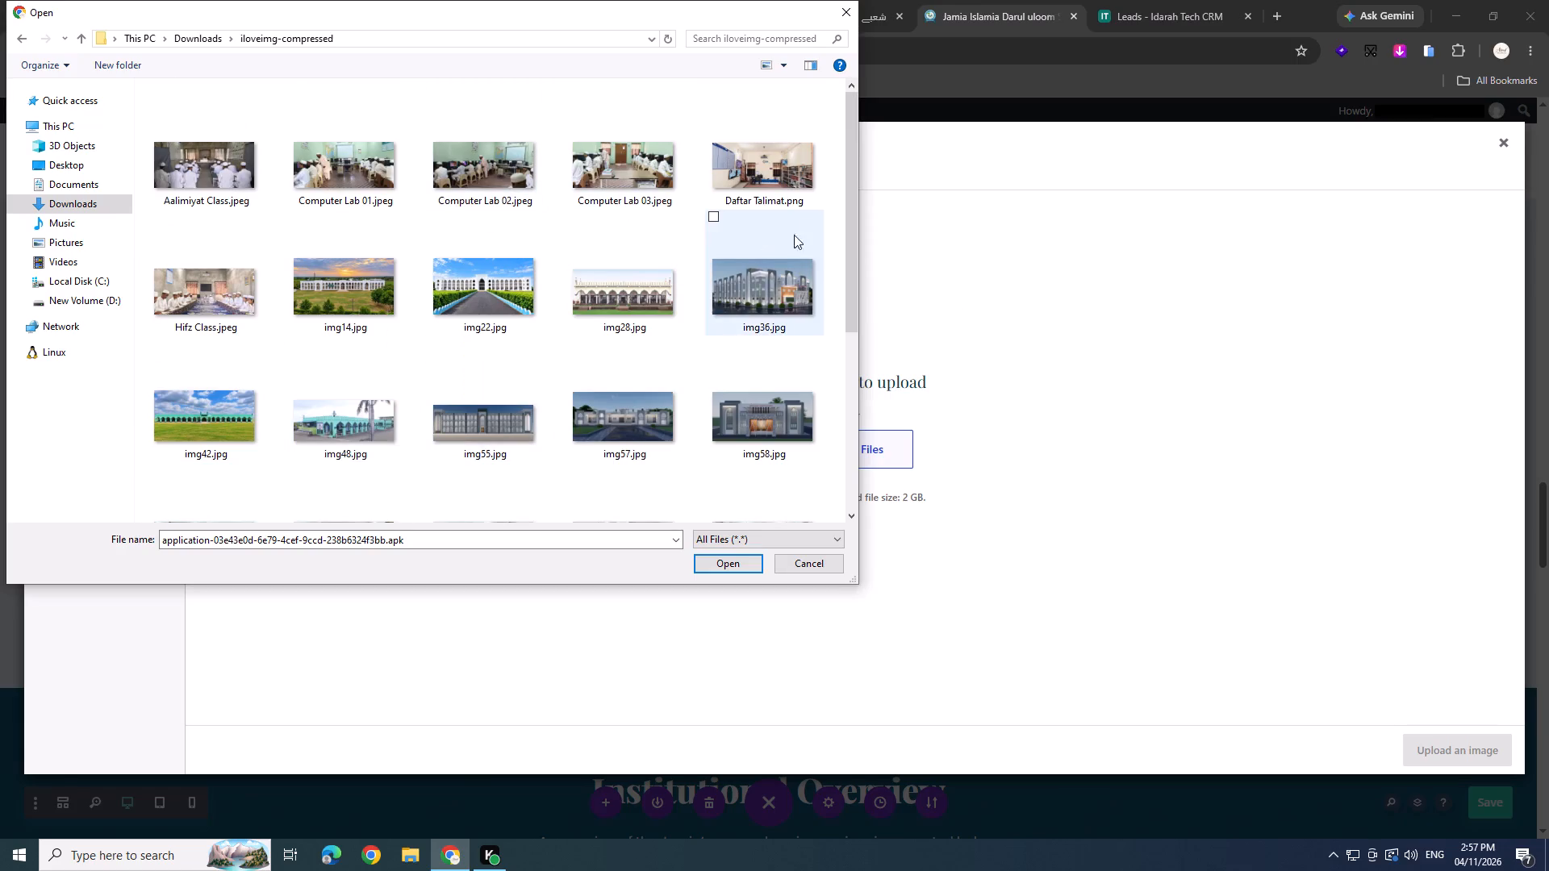
click(800, 189)
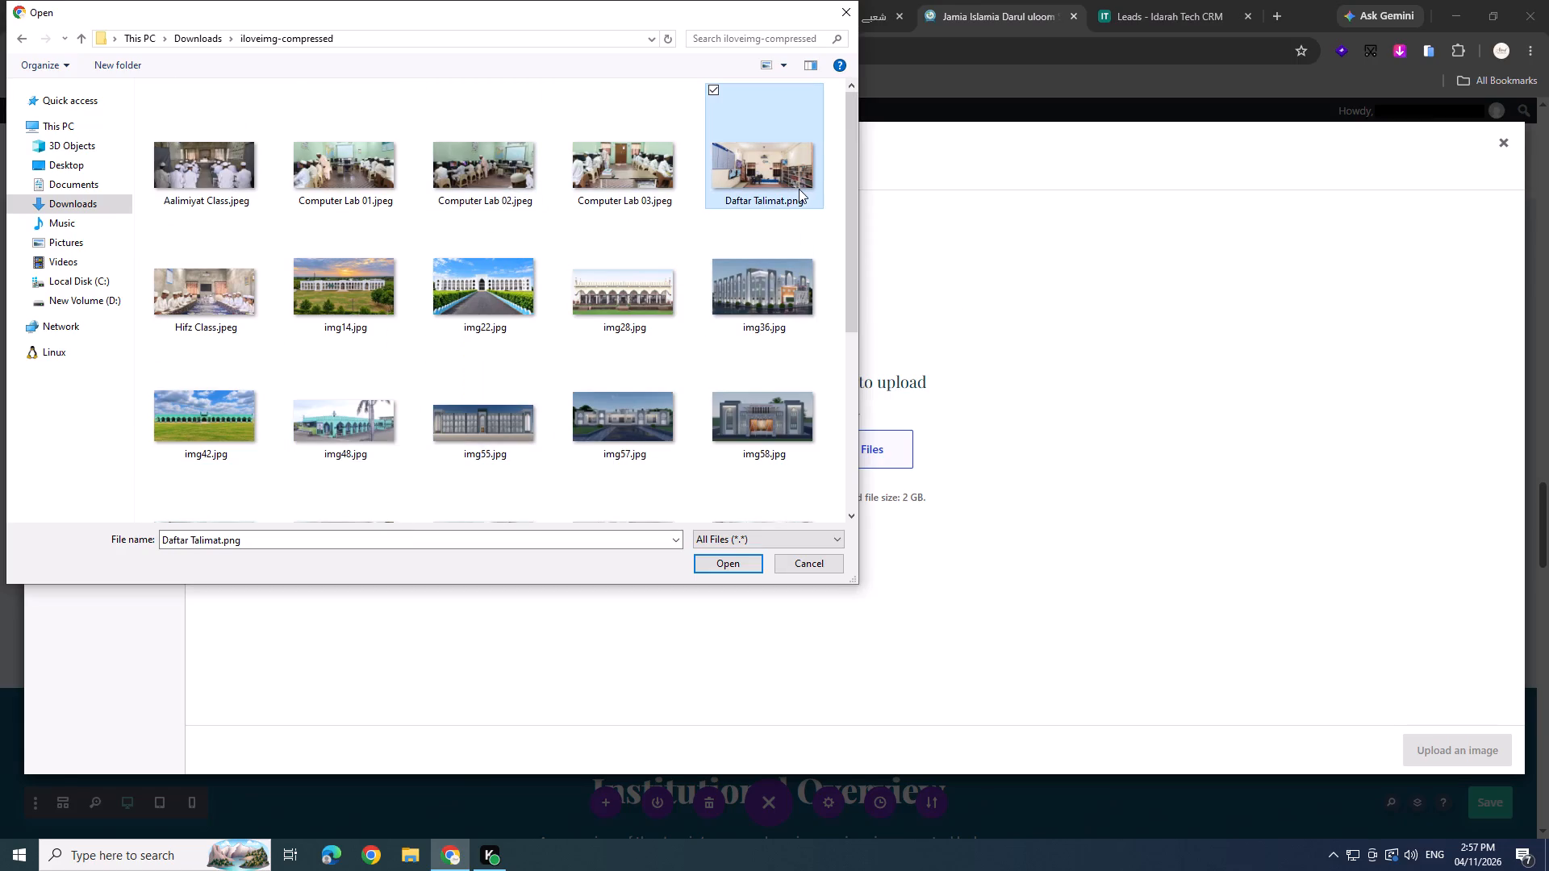
key(Return)
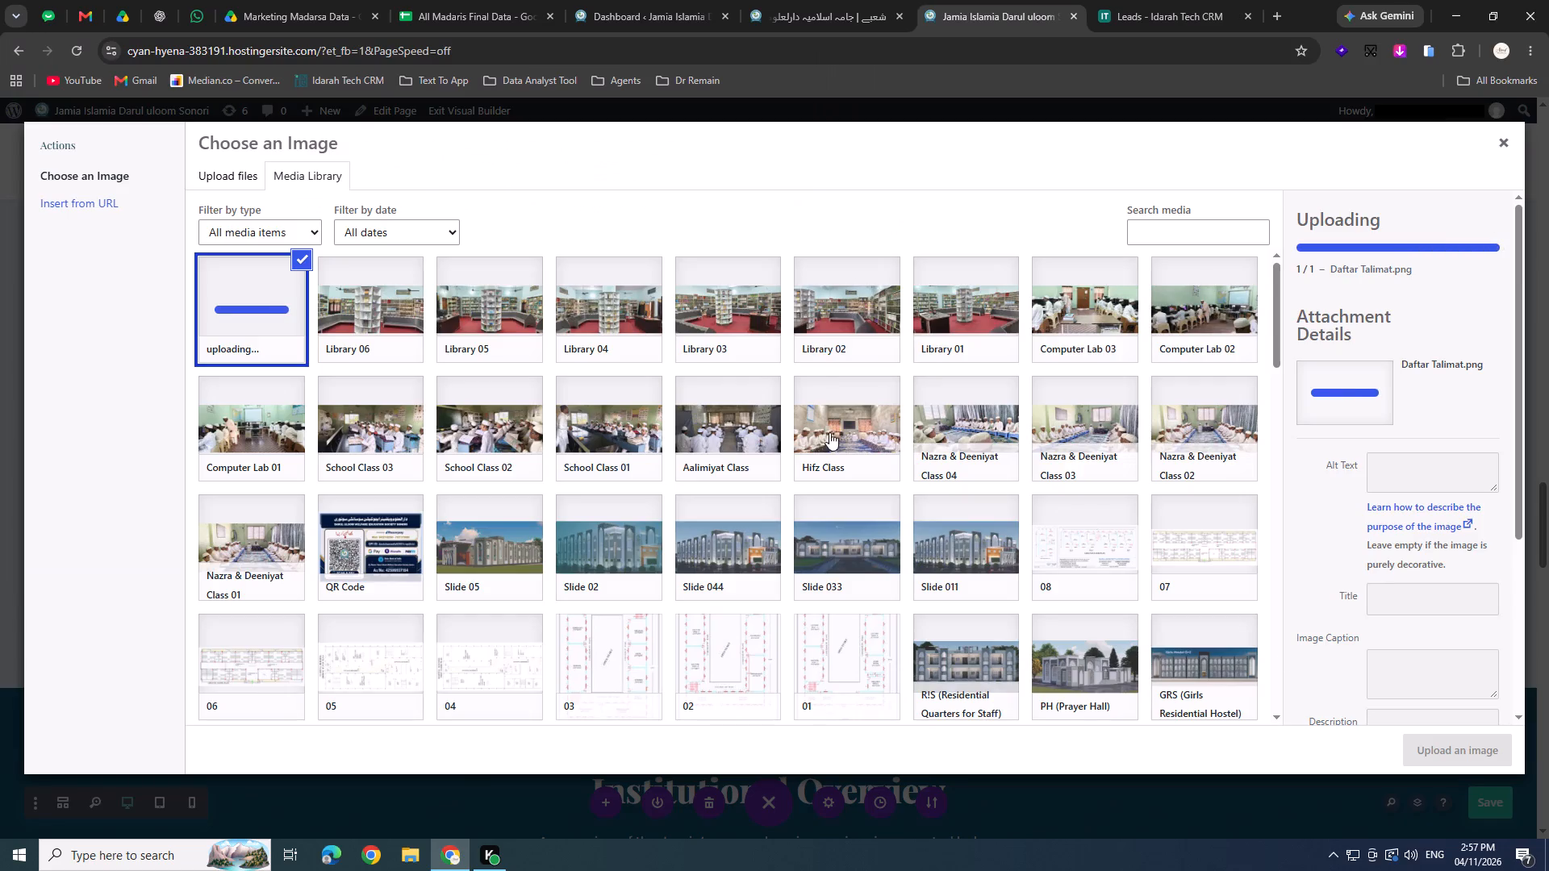
click(1477, 753)
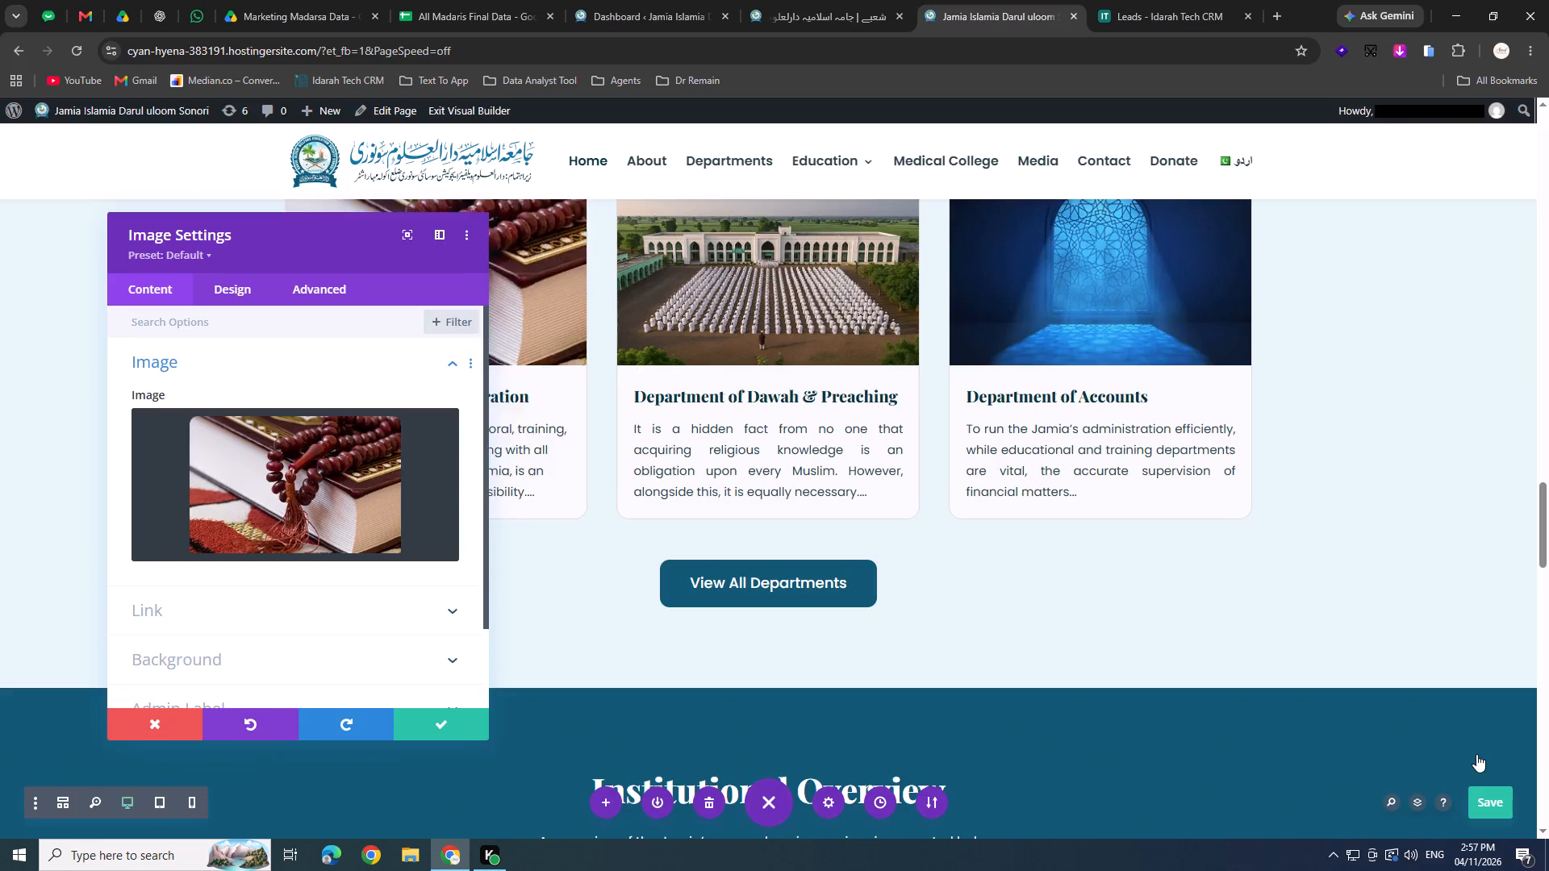
Set the height of the Department of Administration card's image to 240px in its sizing options.
scroll(616, 512, up, 1)
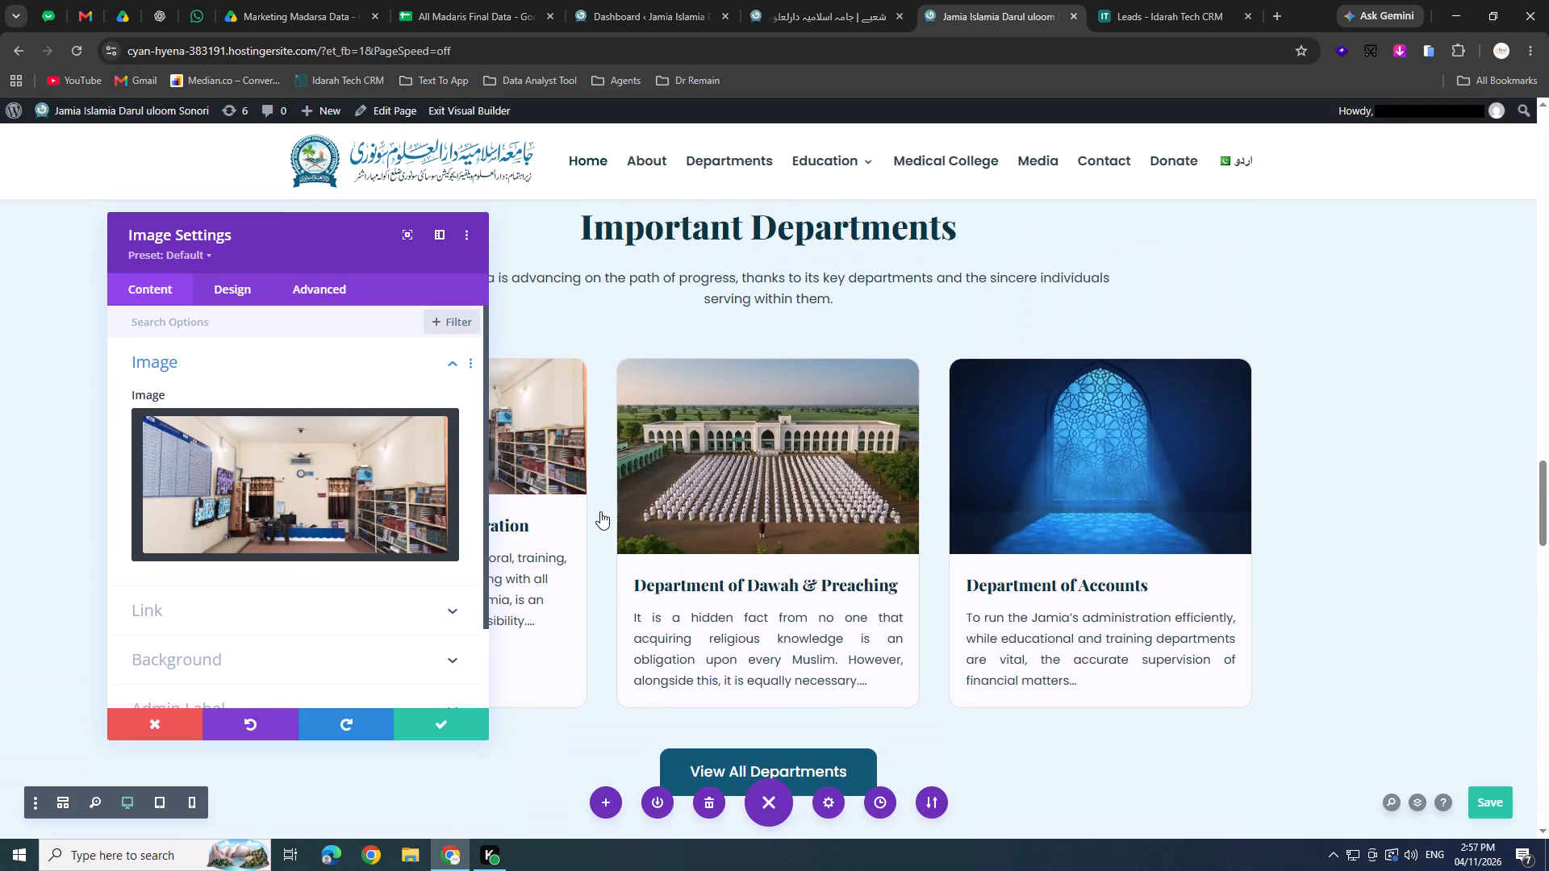
drag(365, 257, 1130, 257)
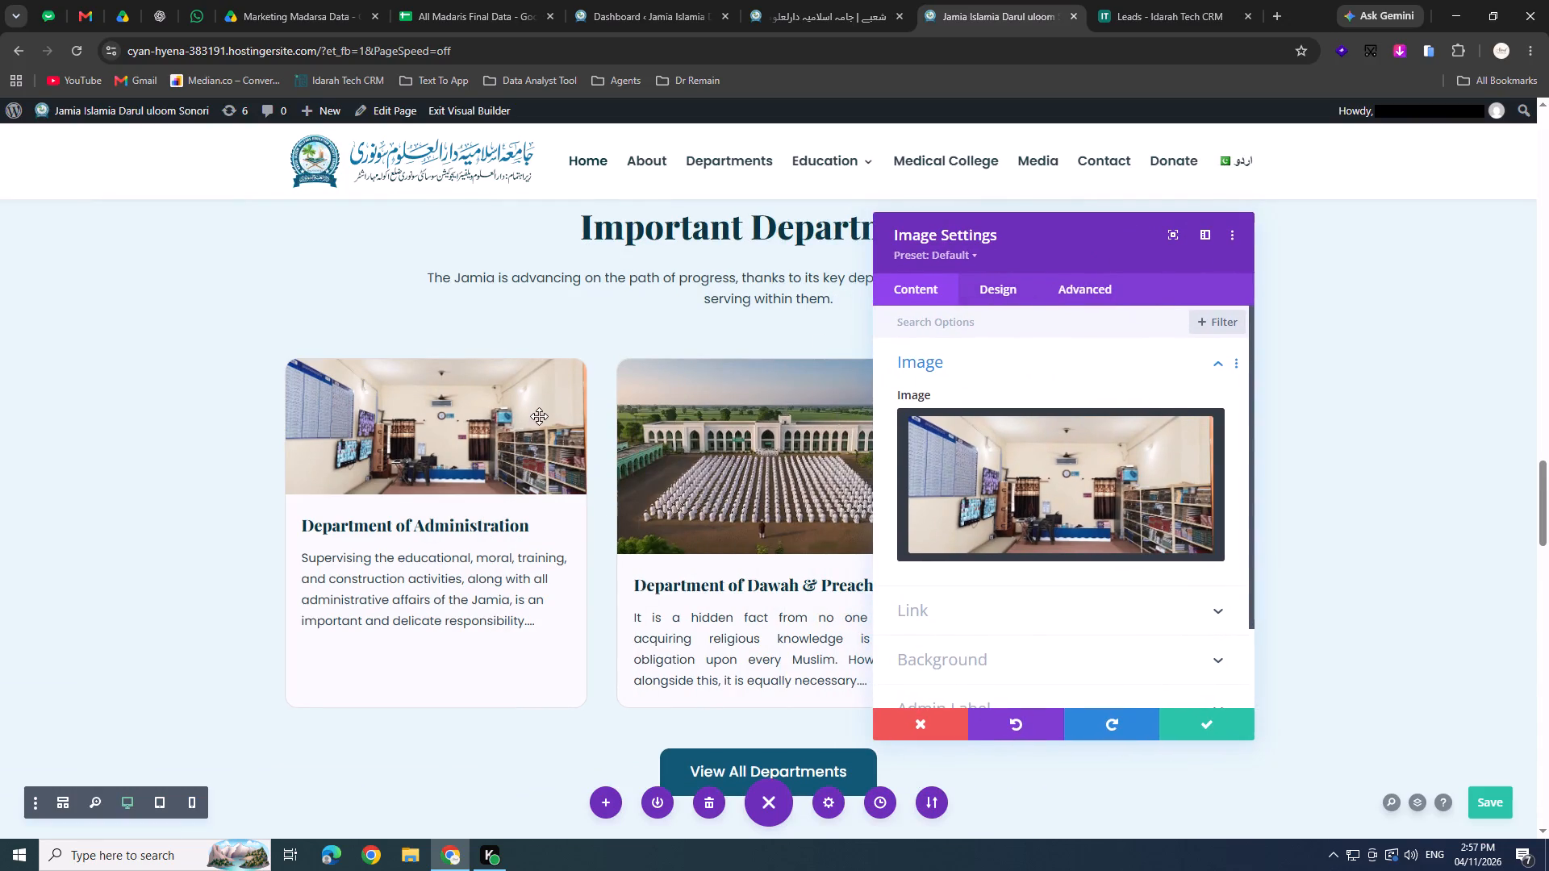
click(987, 301)
click(985, 406)
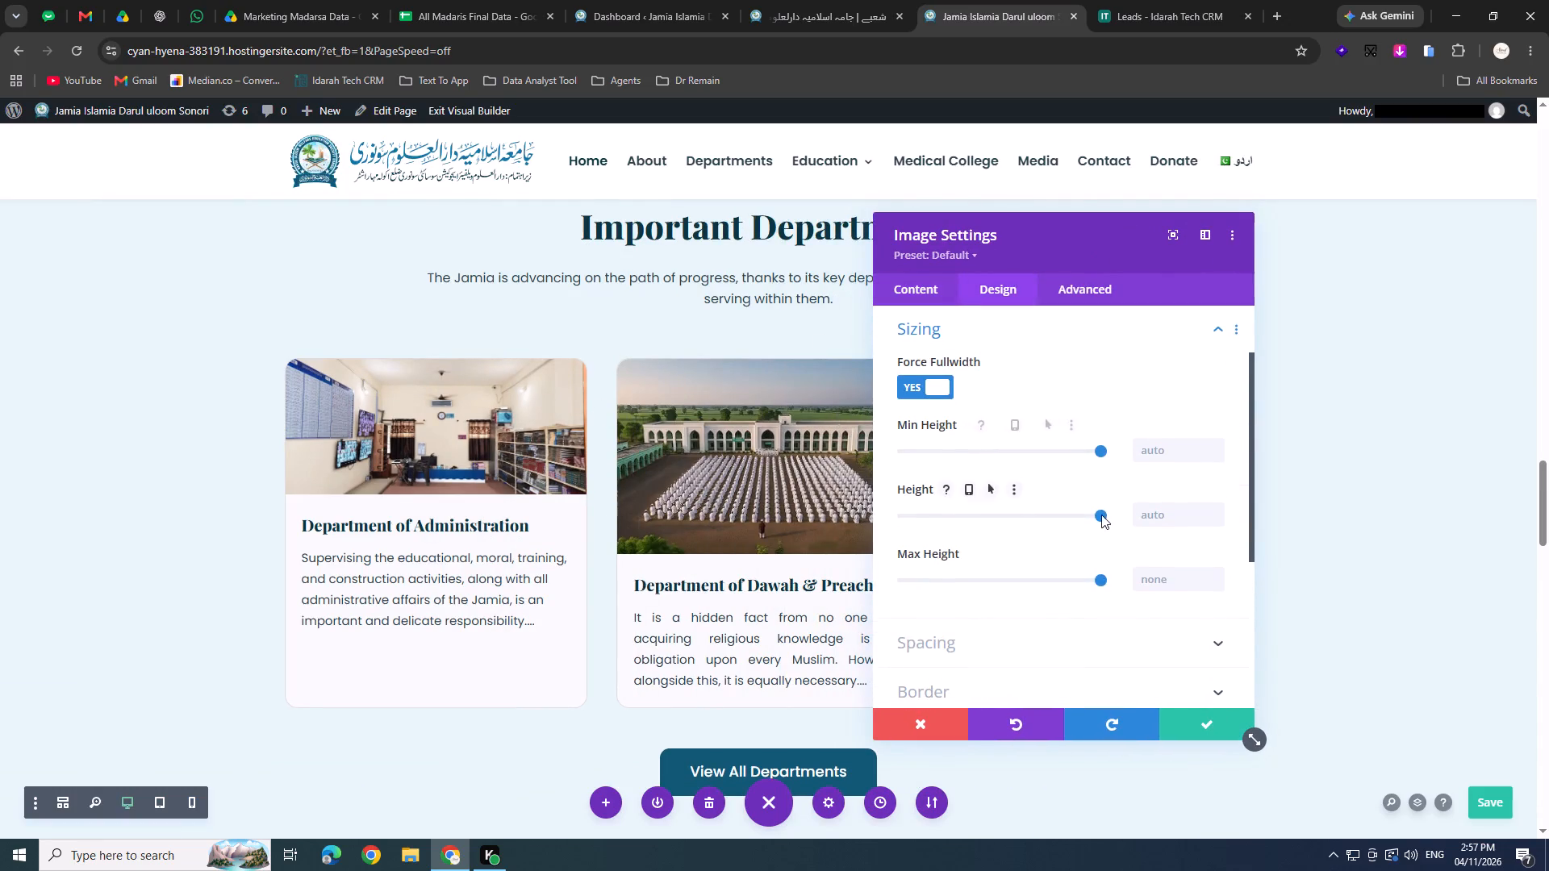
drag(1091, 519, 1075, 519)
click(1088, 515)
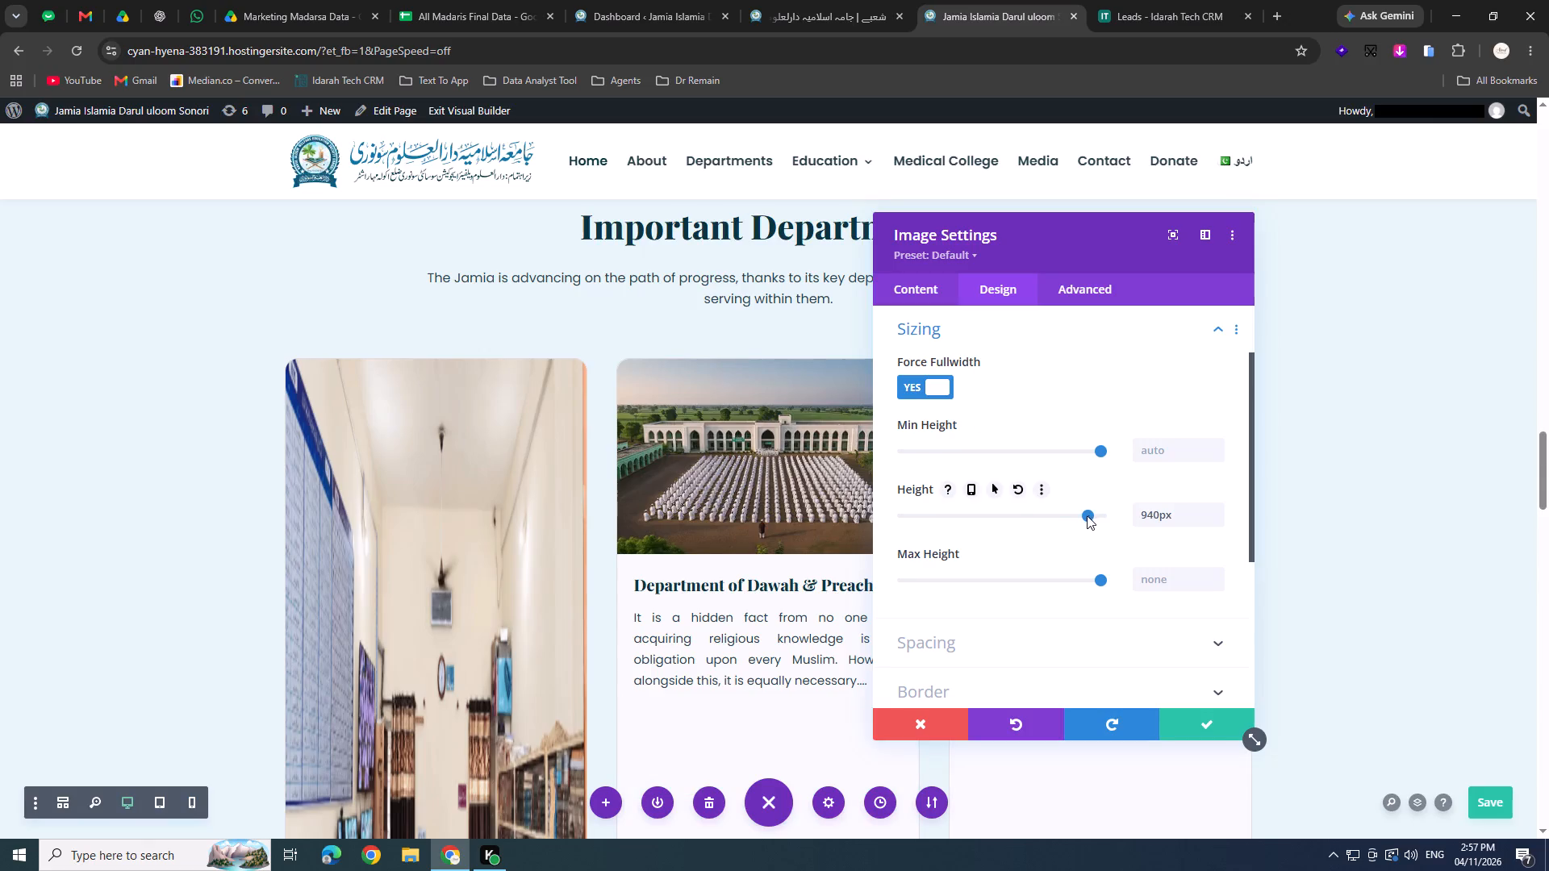
drag(1079, 515, 954, 514)
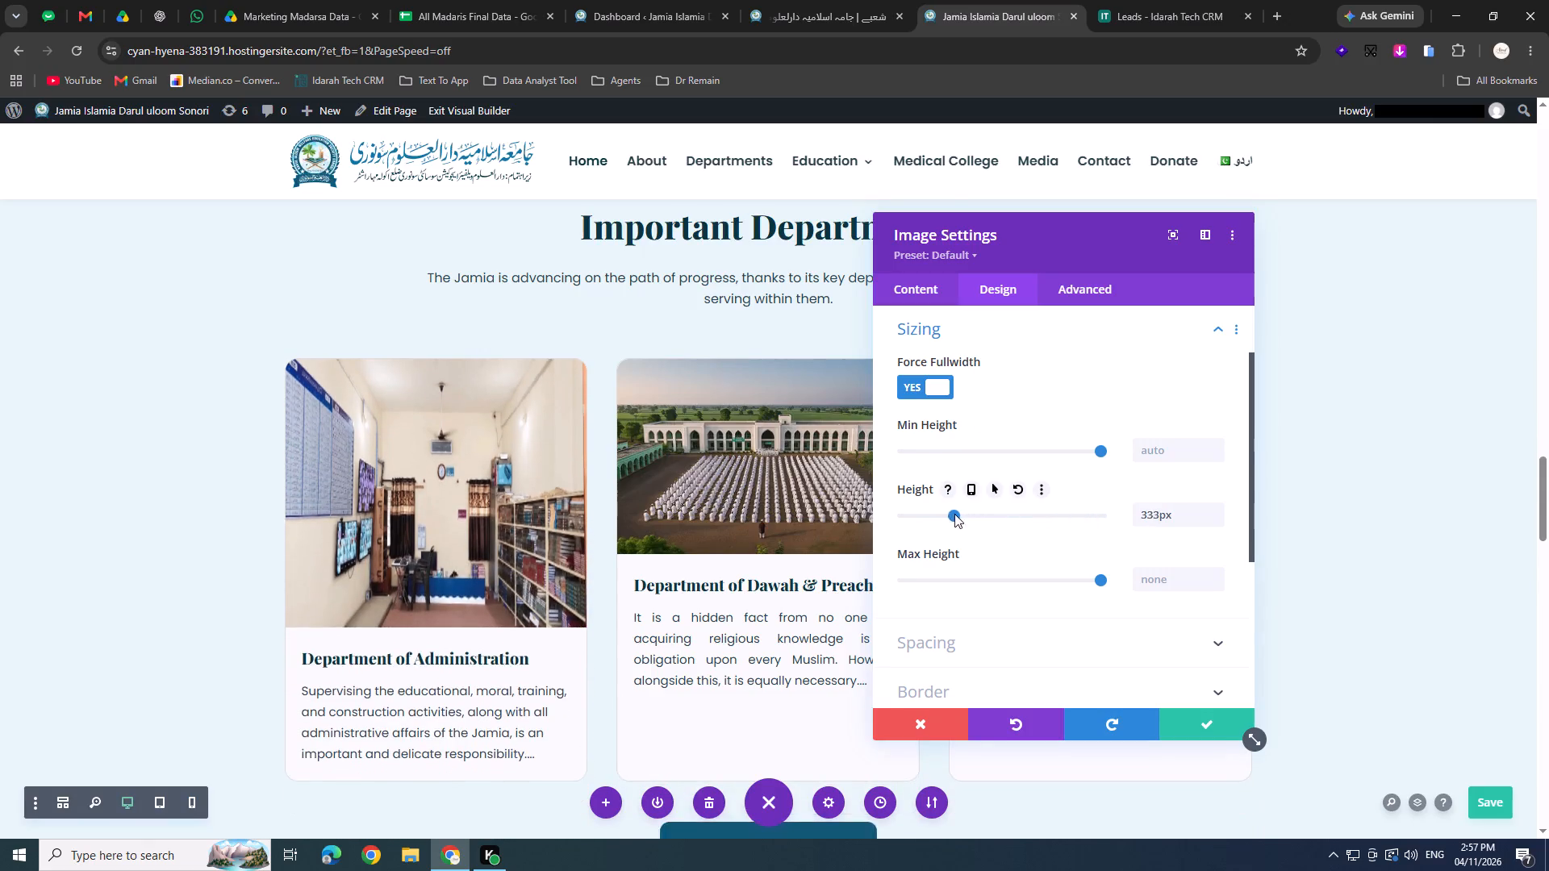
drag(954, 514, 934, 515)
click(1213, 523)
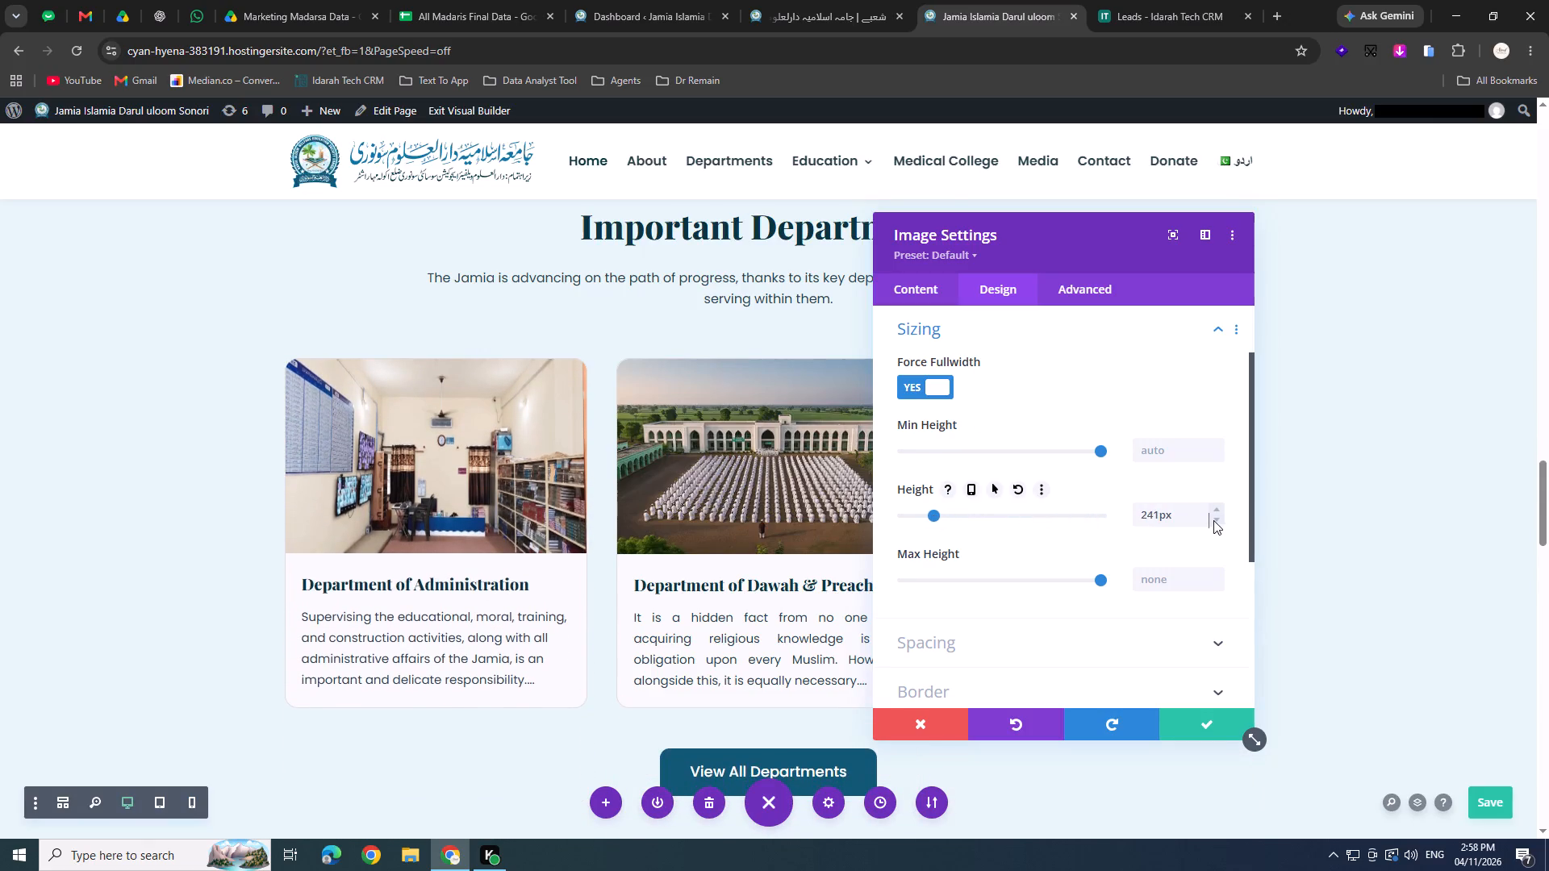
click(1213, 514)
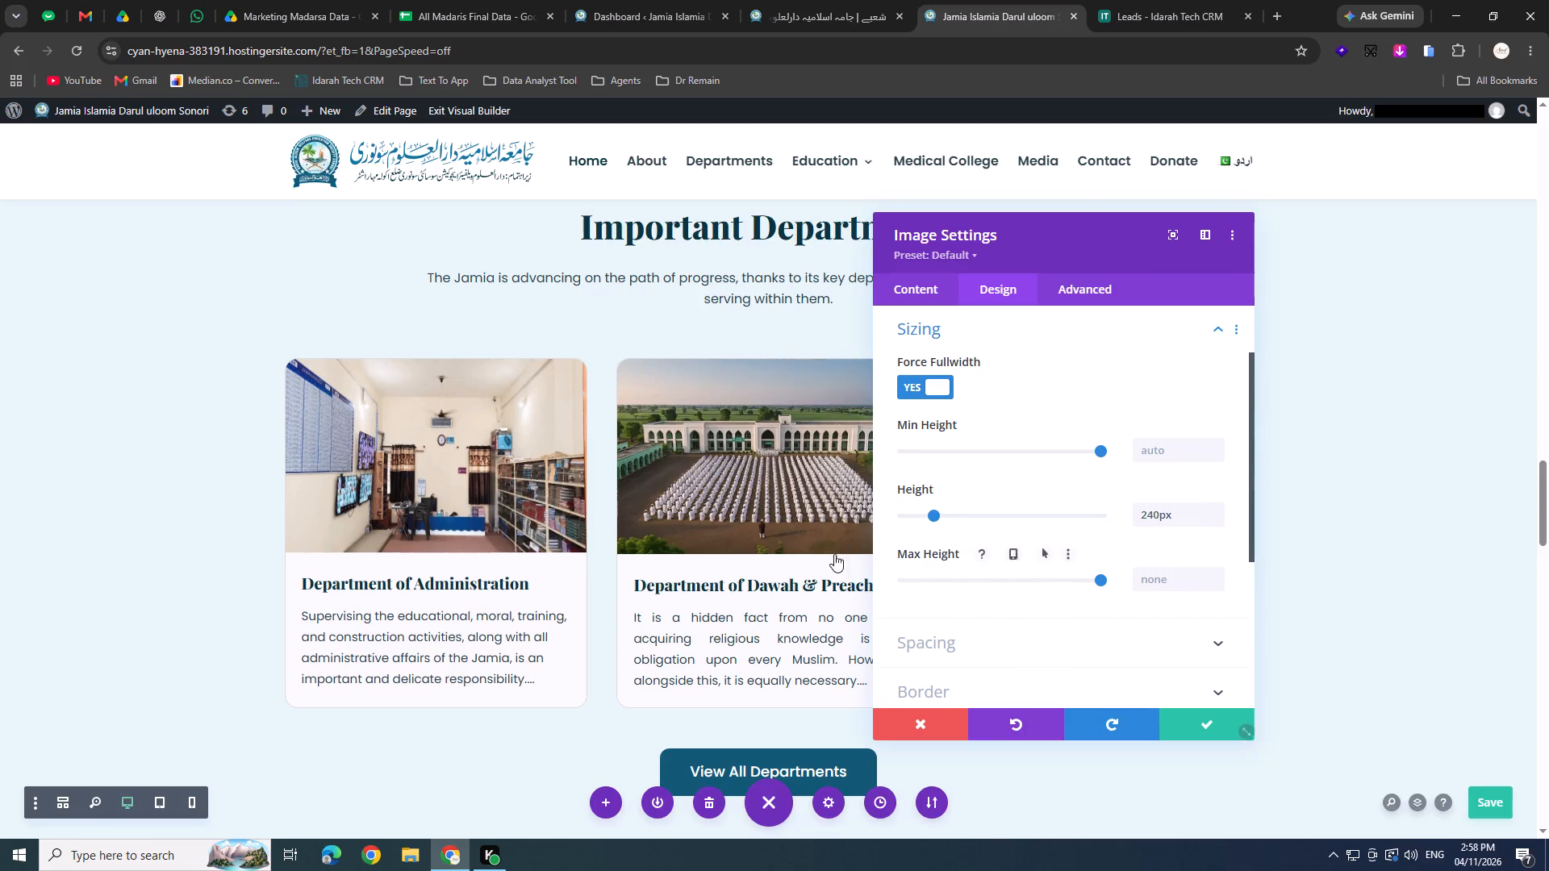
Compare the bottom edges of the Administration and Dawah & Preaching card images using a screenshot selection.
key(Print)
drag(477, 480, 780, 565)
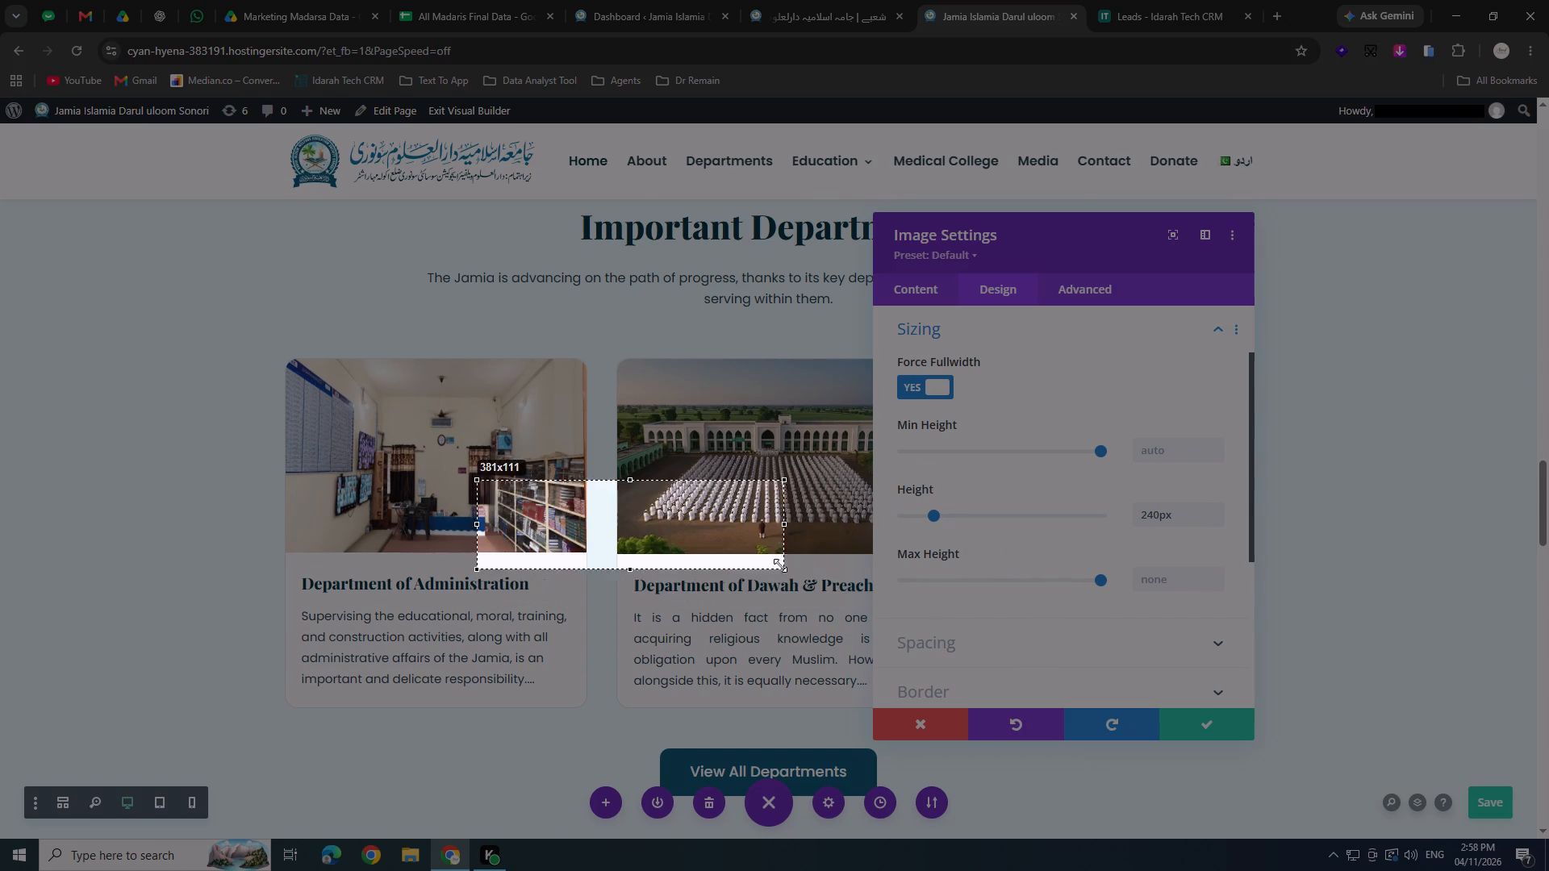
drag(780, 565, 797, 556)
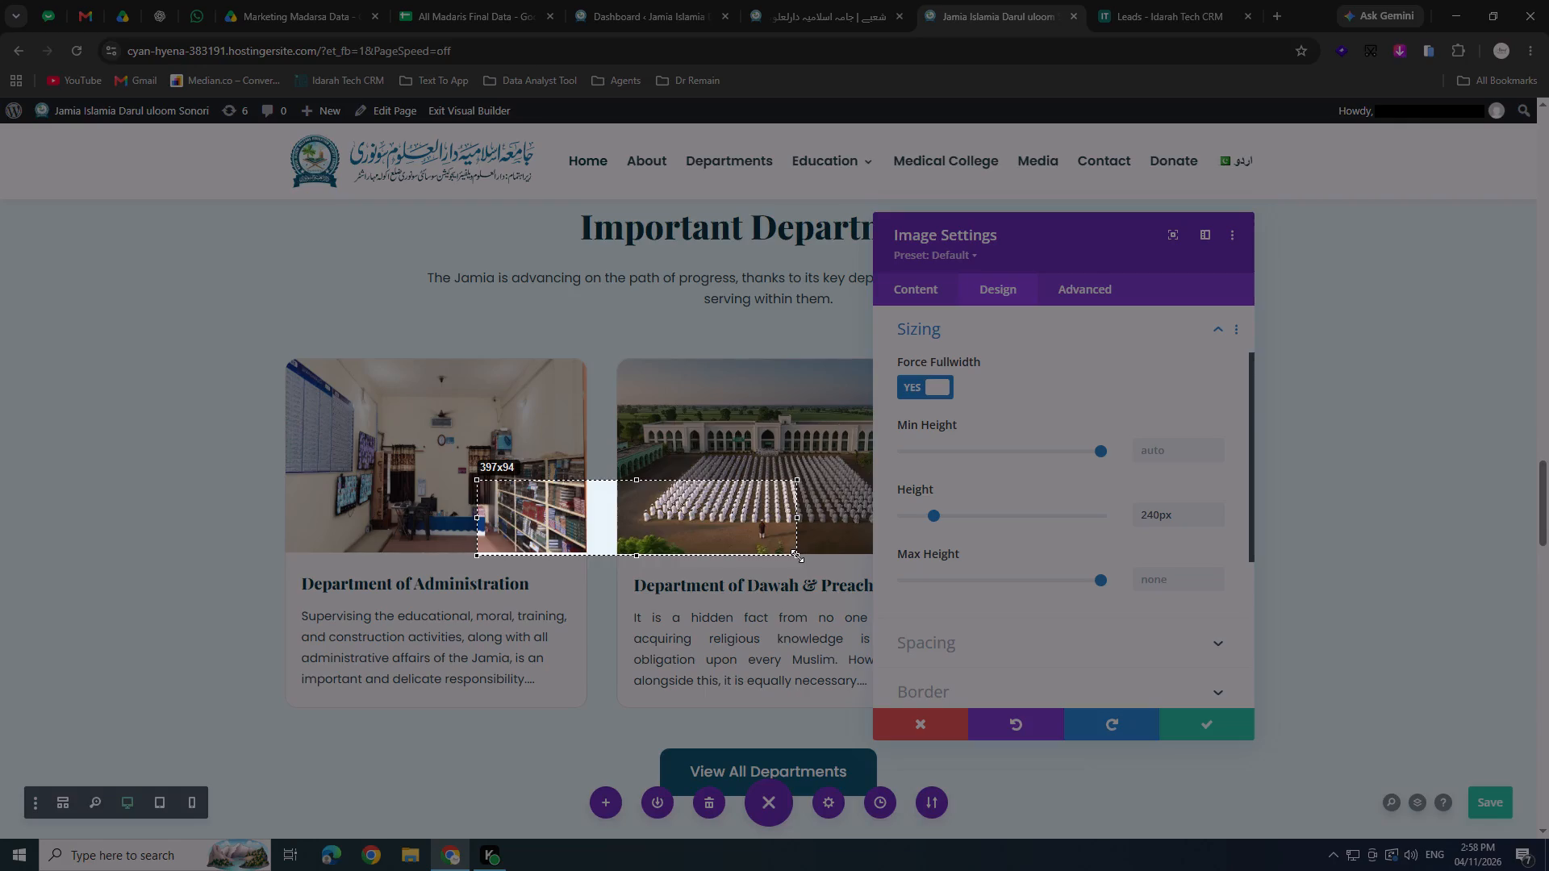
drag(797, 556, 797, 555)
key(Escape)
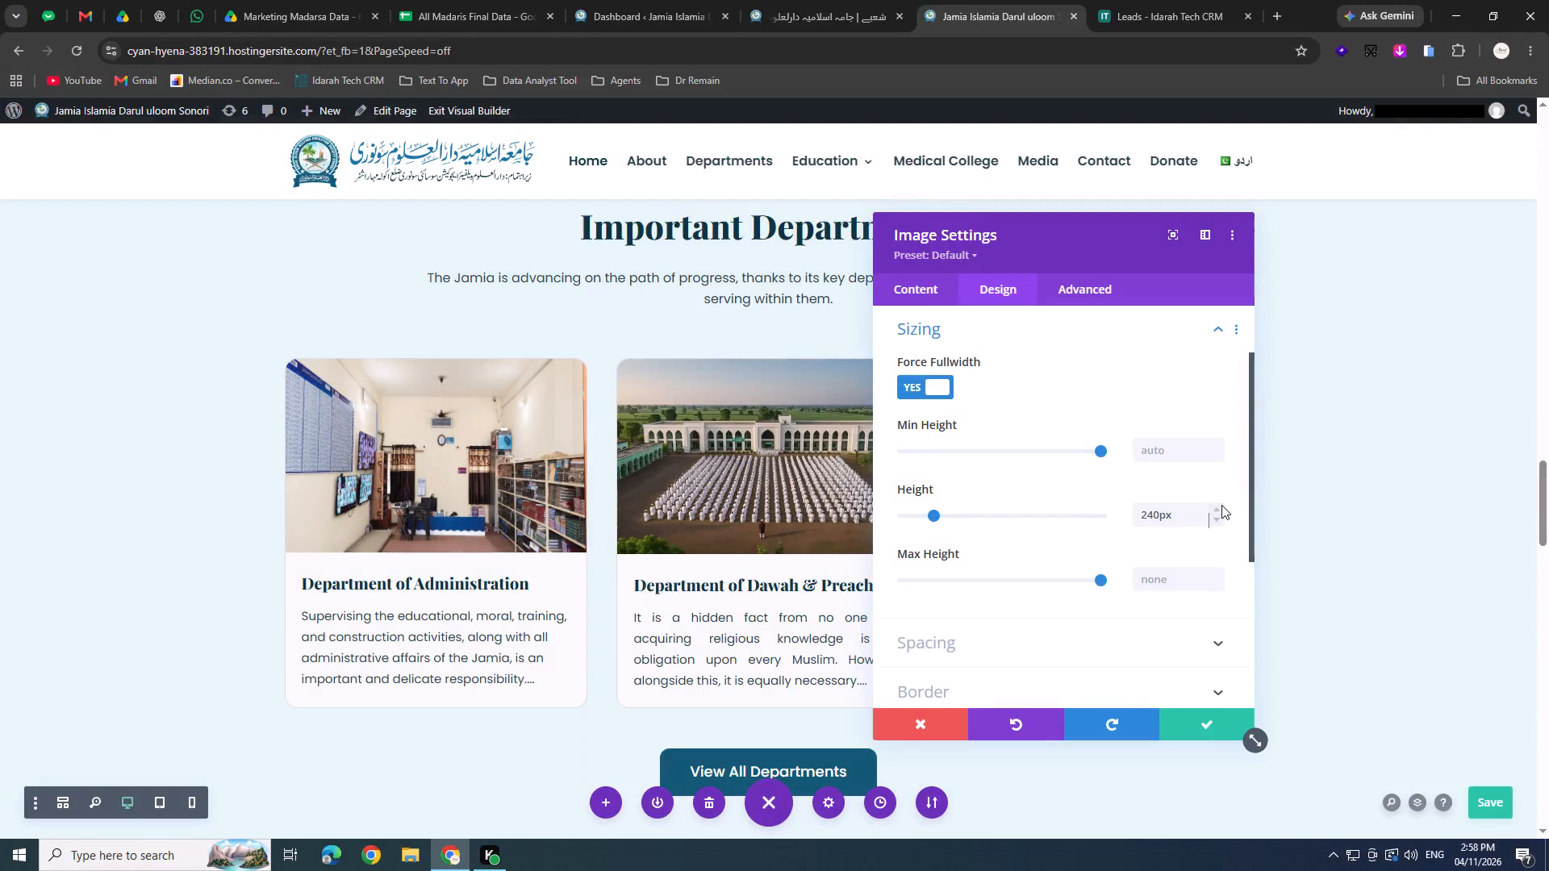
Raise the height of the Department of Administration card's image to 241px.
click(1217, 507)
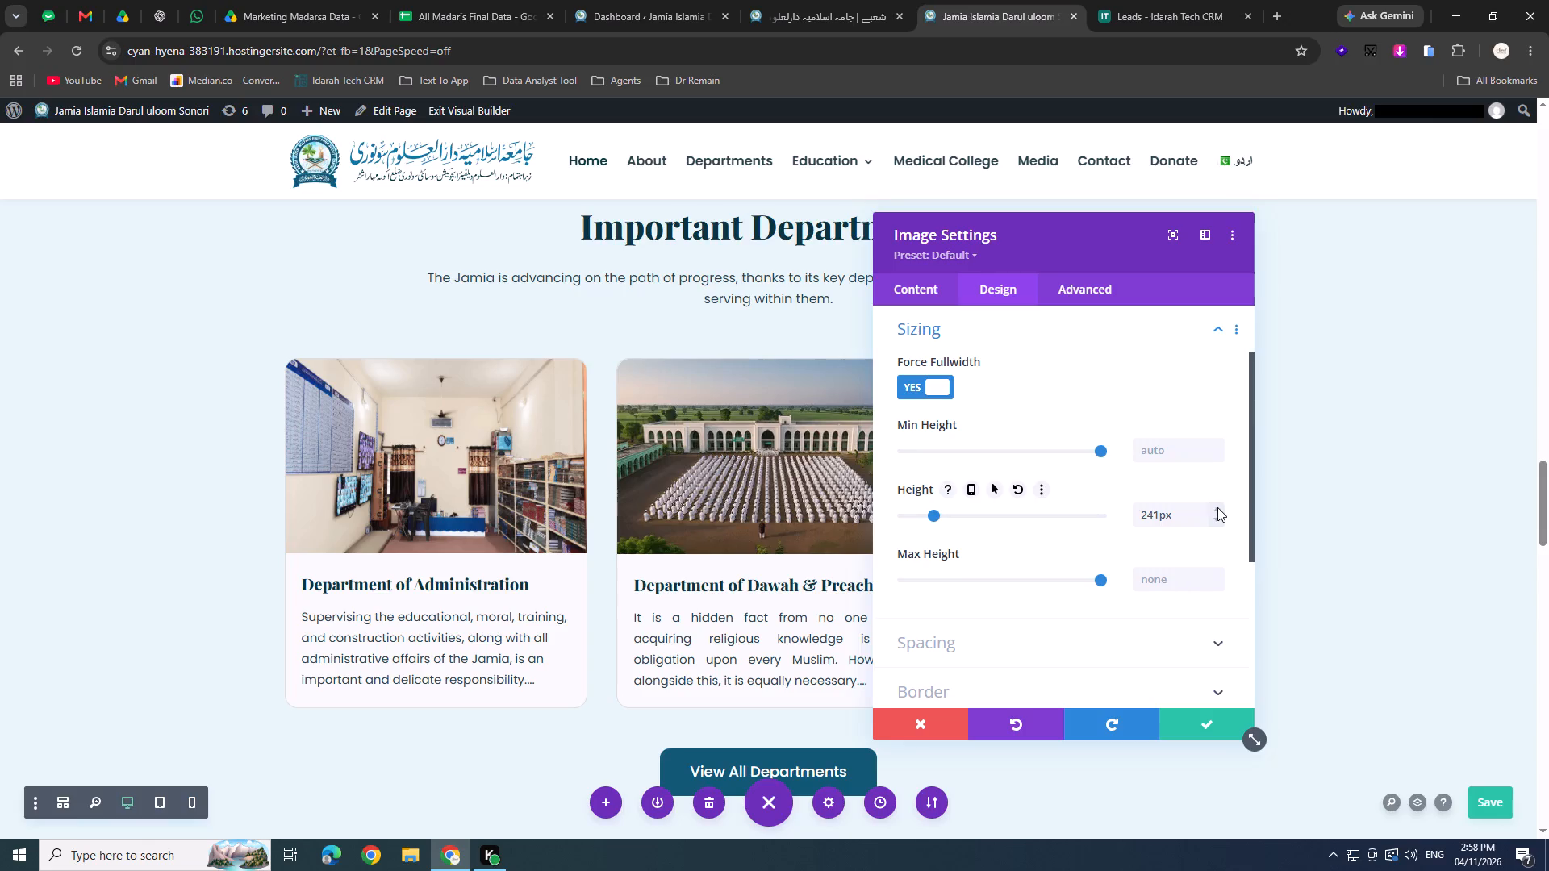
Compare the bottom edges of the Administration and Dawah & Preaching card images again using a screenshot selection.
key(Print)
drag(495, 498, 658, 541)
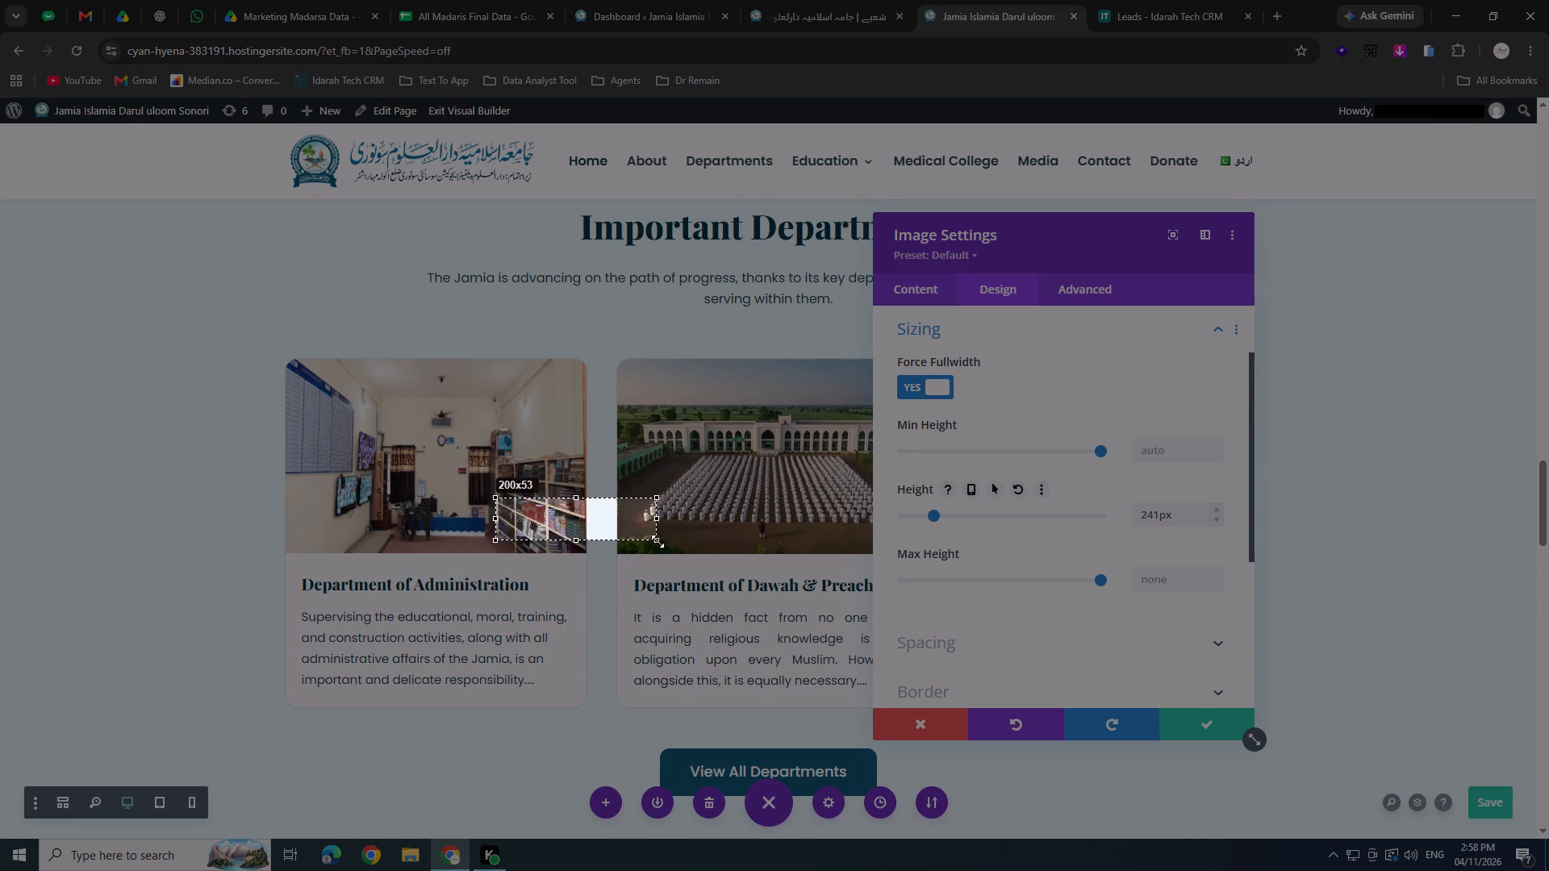
drag(658, 541, 757, 553)
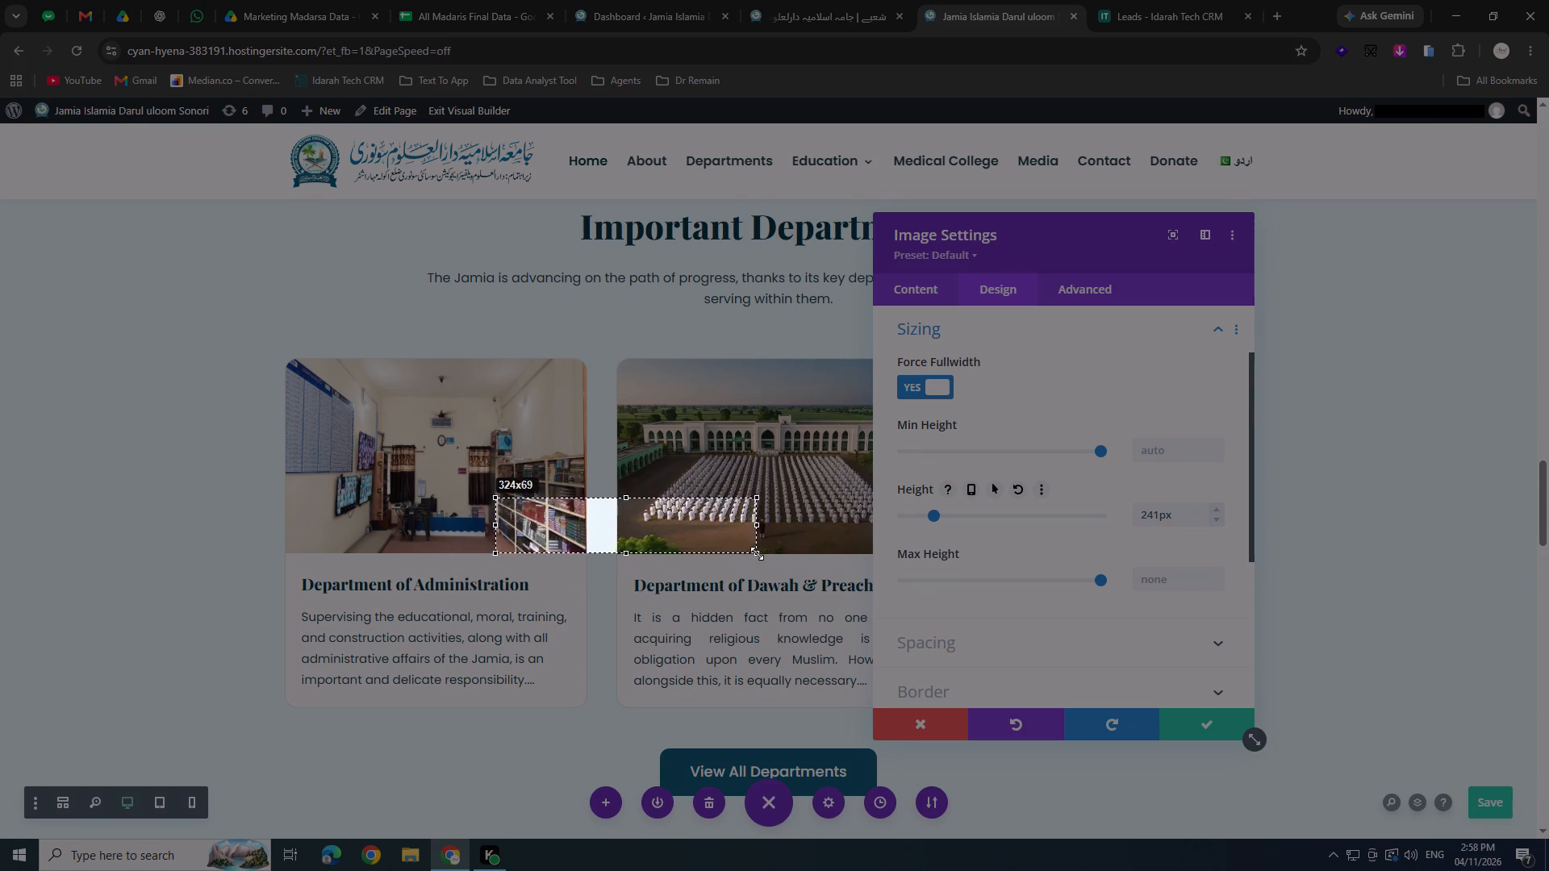
drag(757, 553, 779, 553)
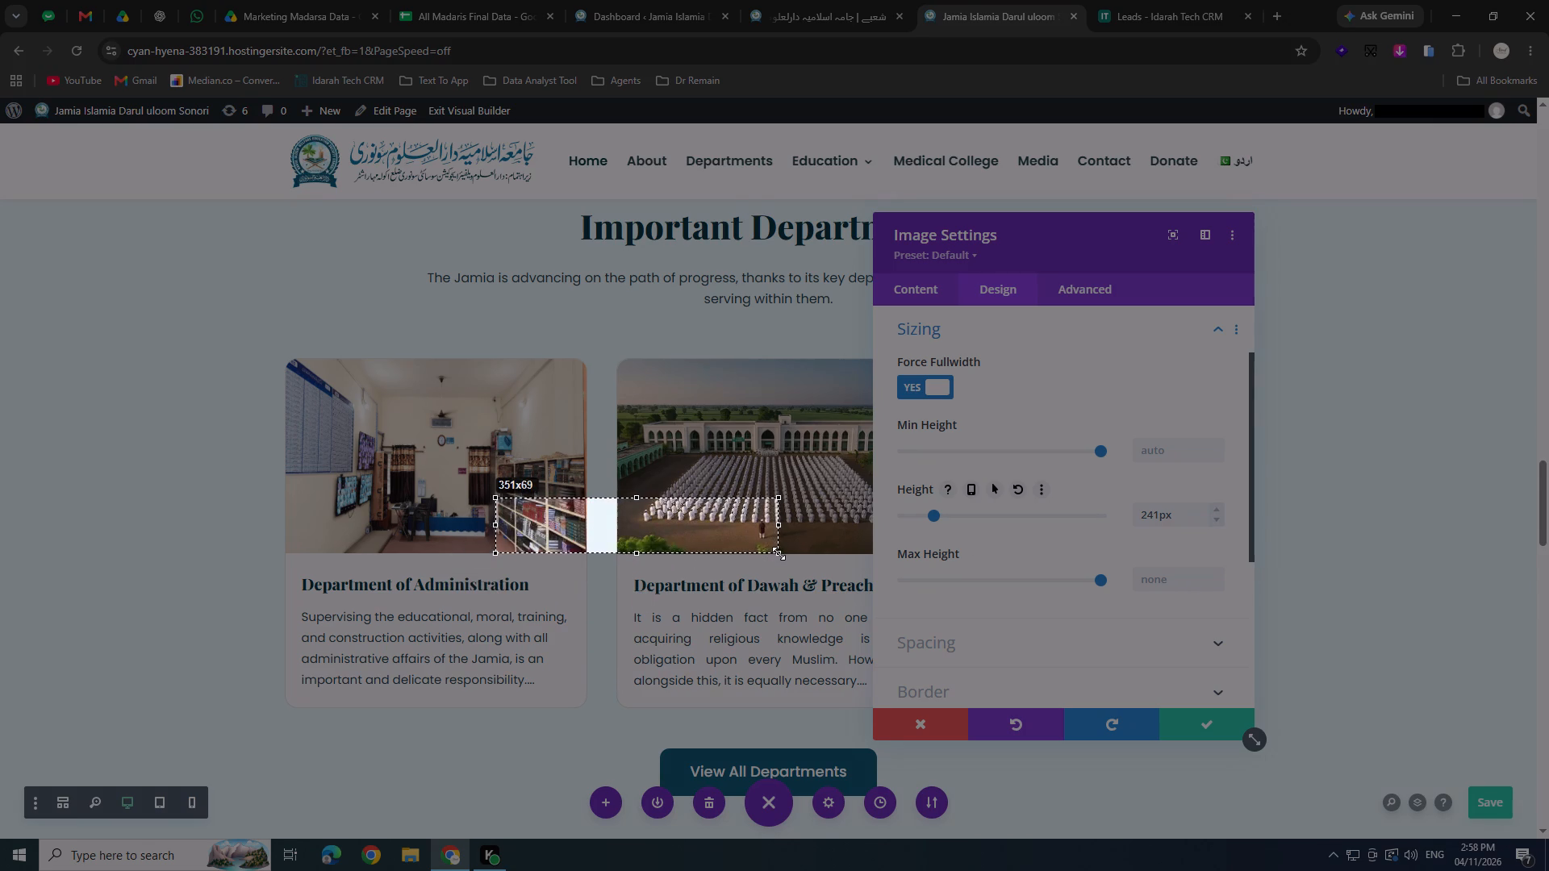
drag(779, 553, 780, 552)
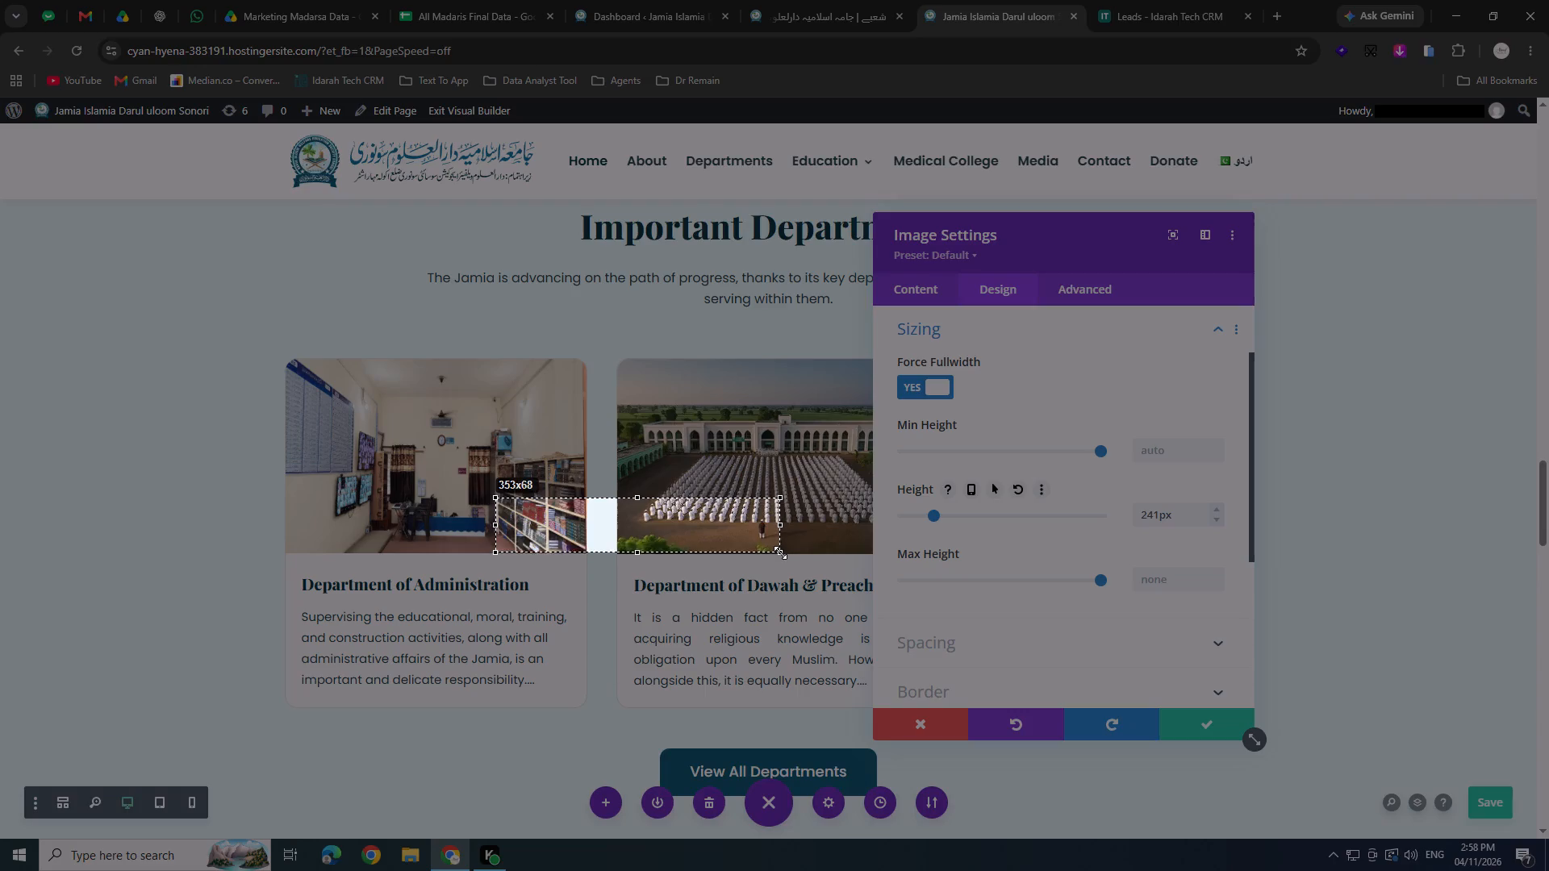
drag(780, 552, 780, 554)
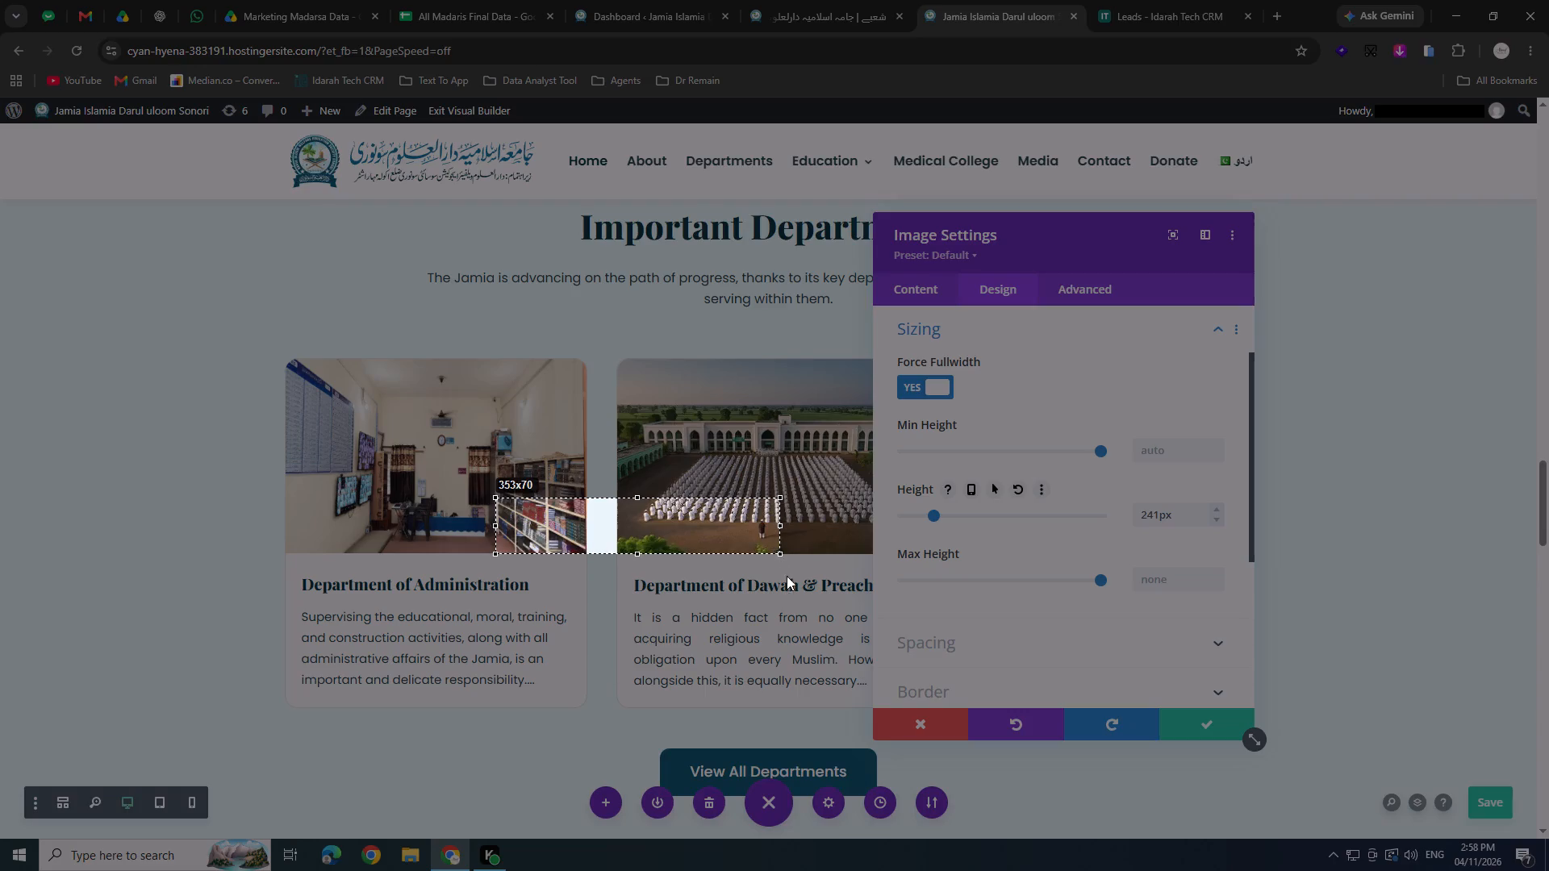
drag(726, 536, 727, 543)
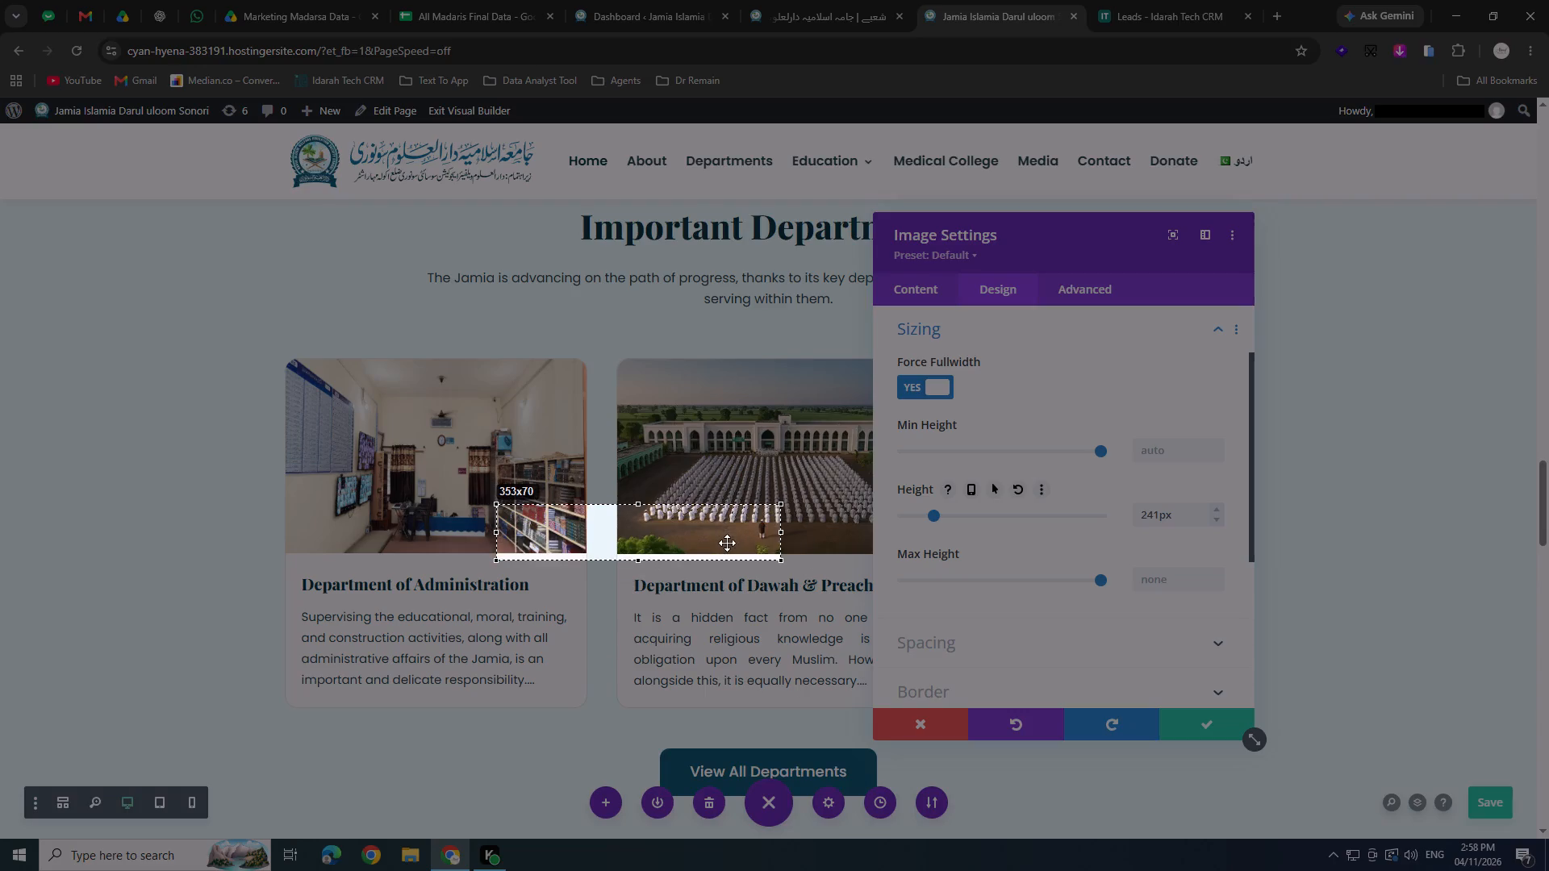
drag(727, 543, 734, 539)
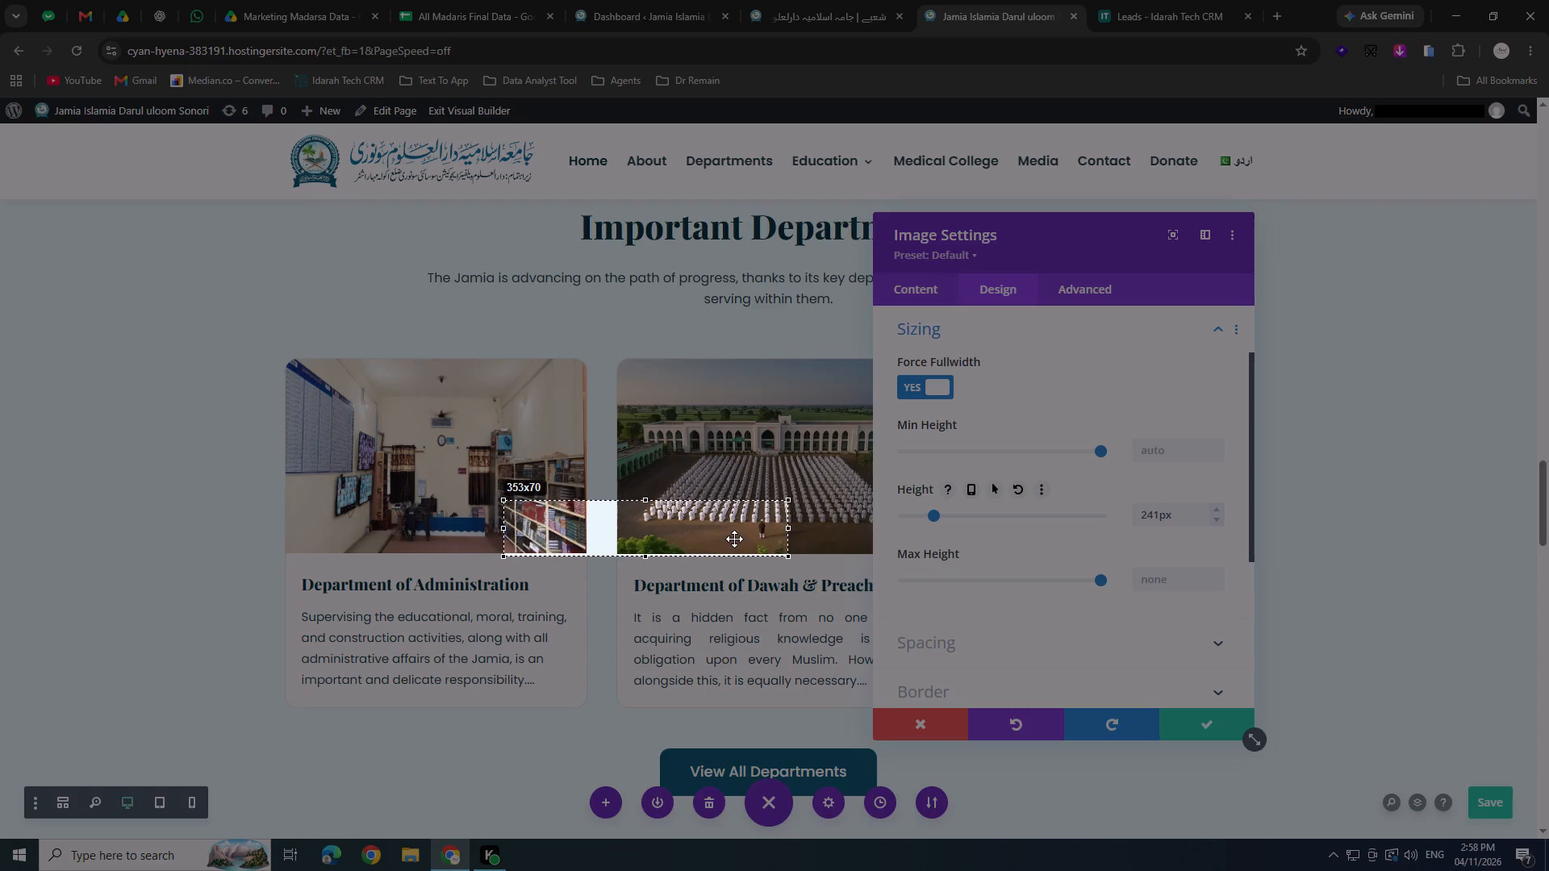
drag(734, 539, 735, 537)
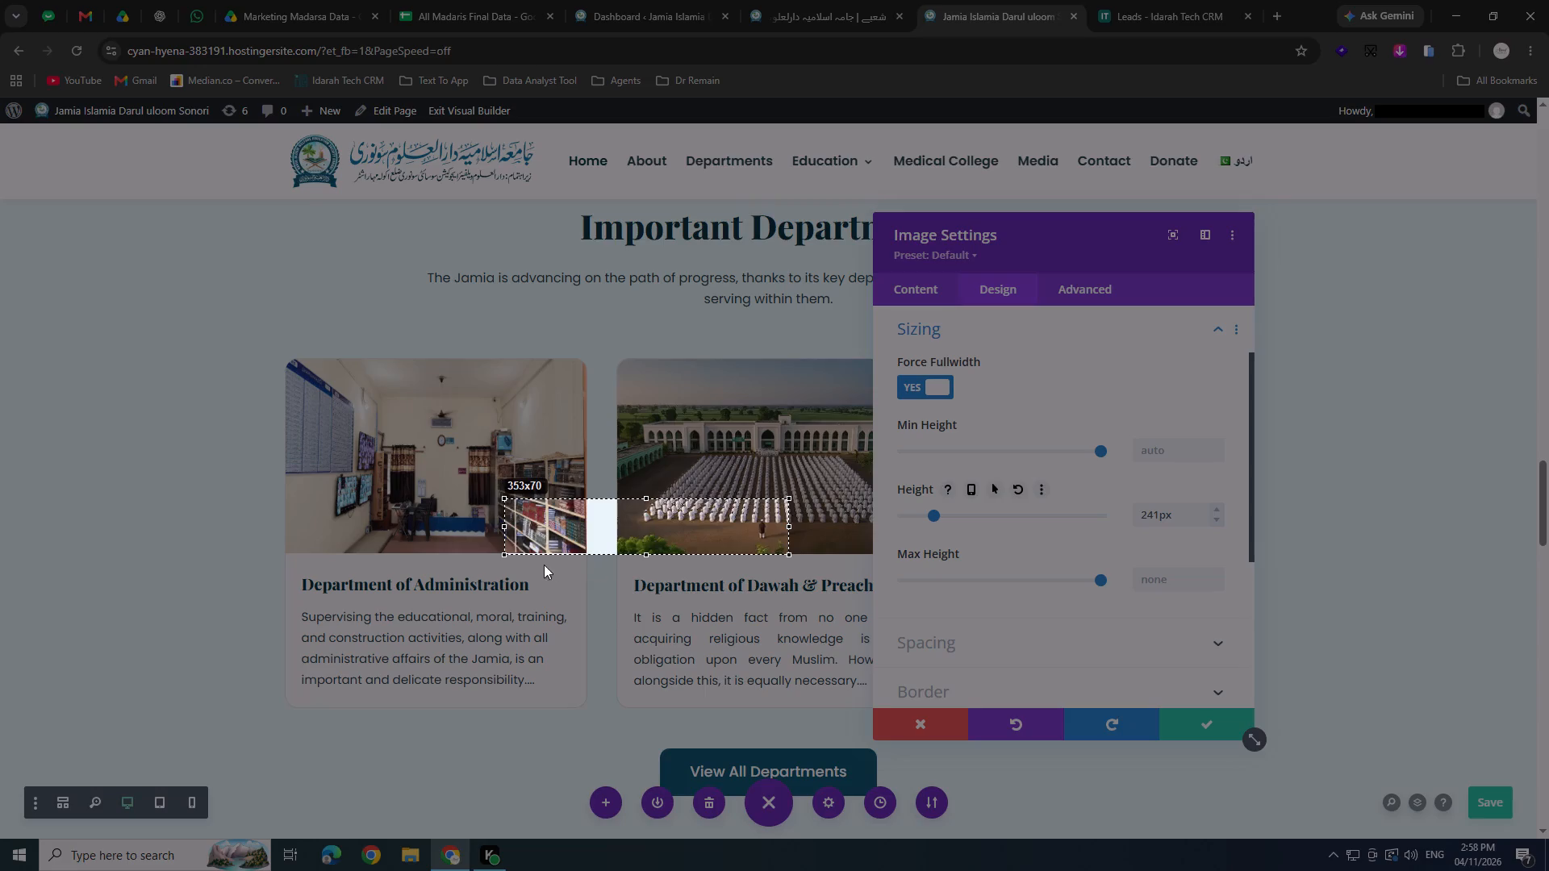
key(Escape)
Raise the height of the Department of Administration card's image to 242px.
click(1211, 512)
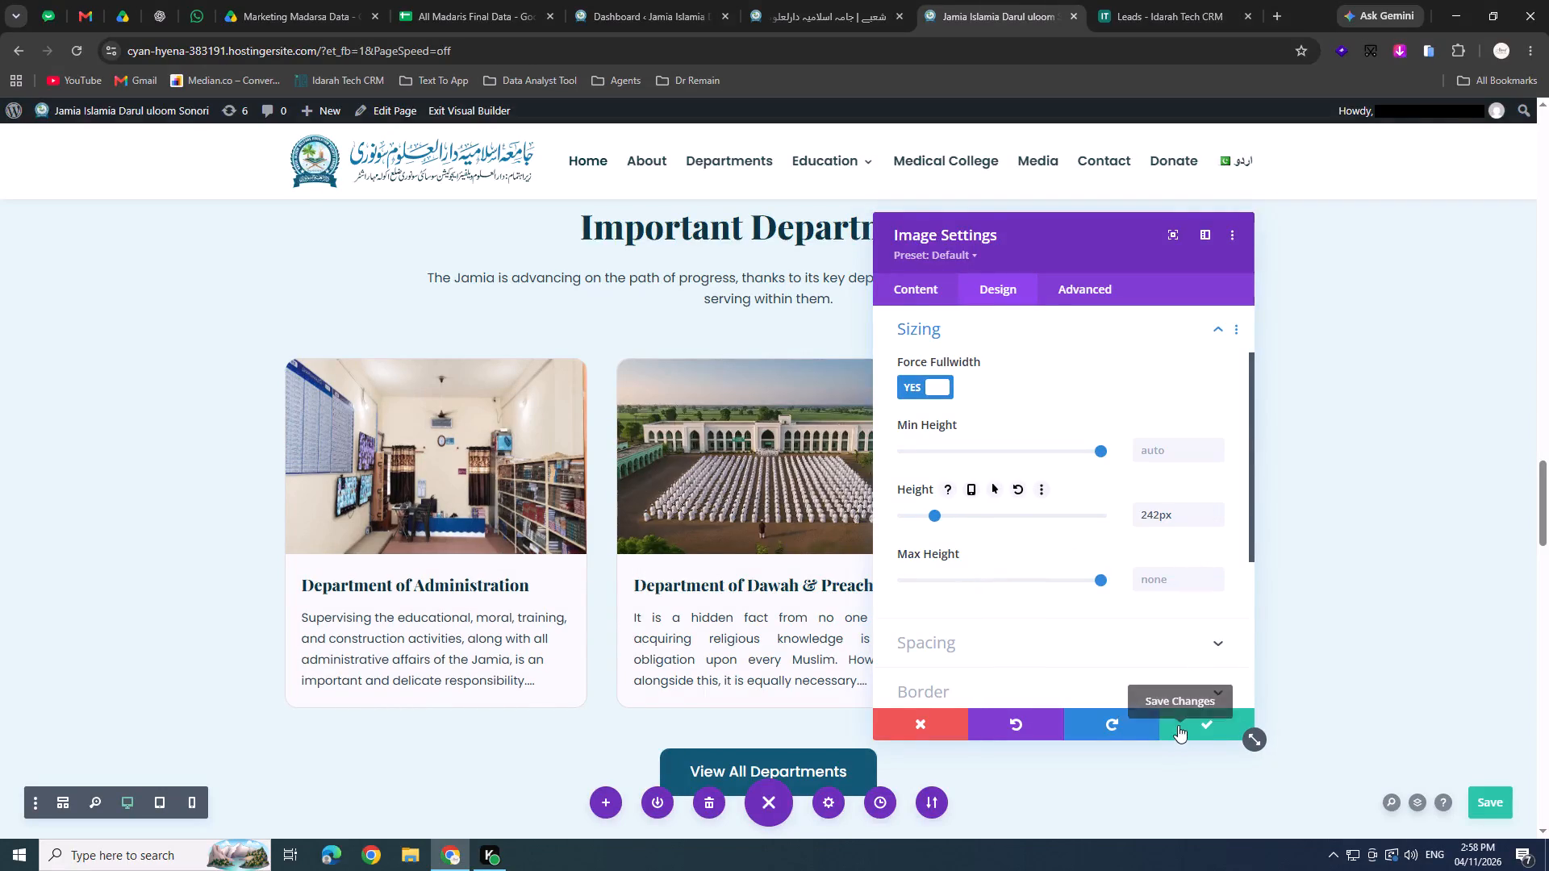
Give the Department of Administration card's image its own phone-view height, trying 300px before setting it to 242px.
click(970, 486)
click(1141, 523)
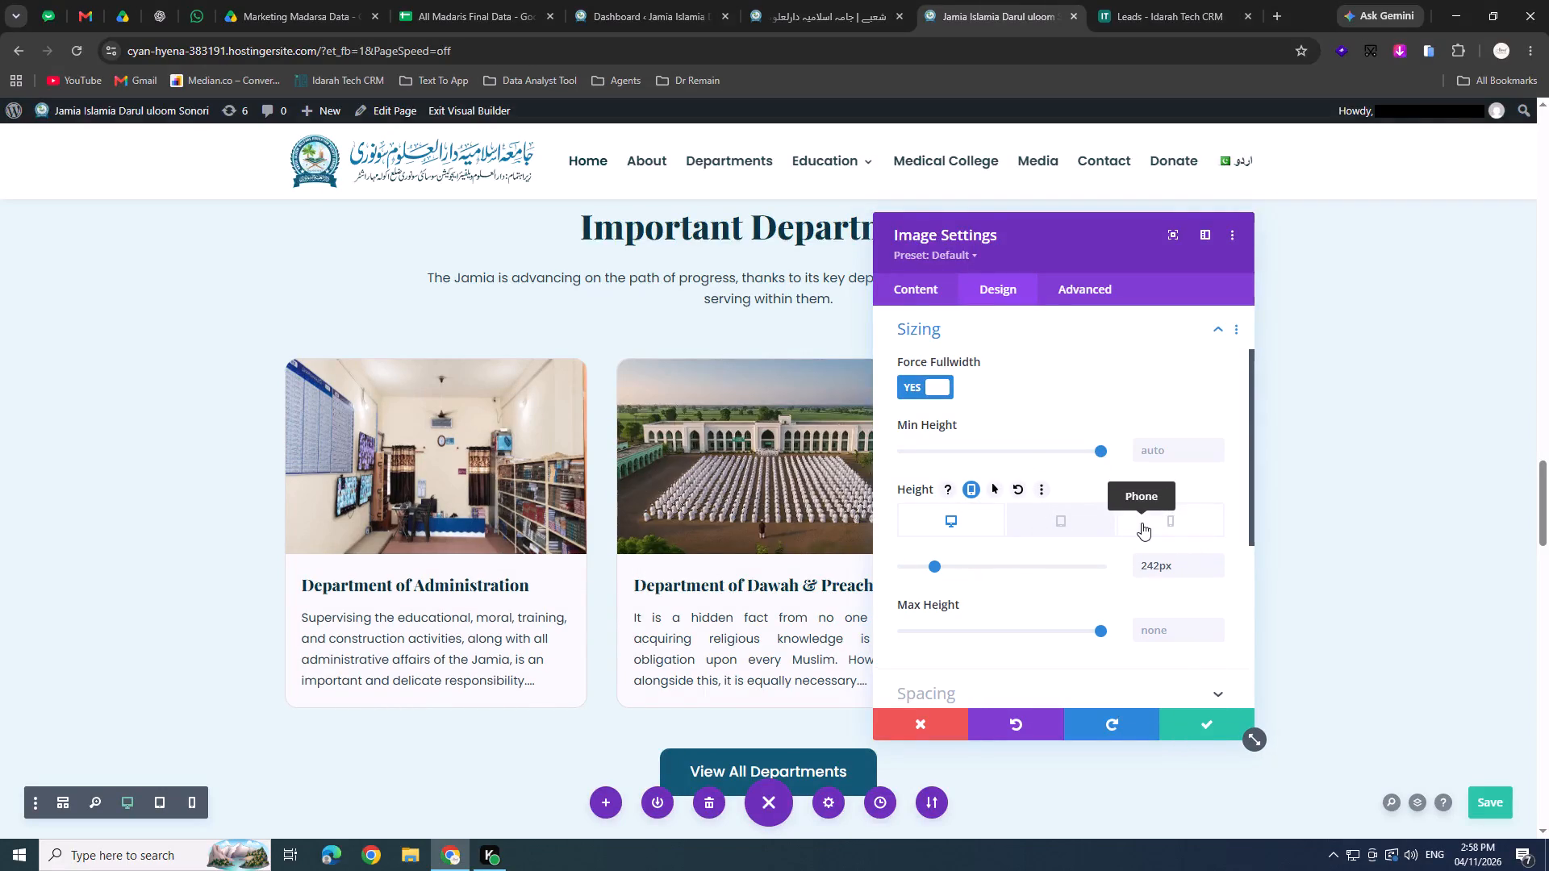
click(1085, 523)
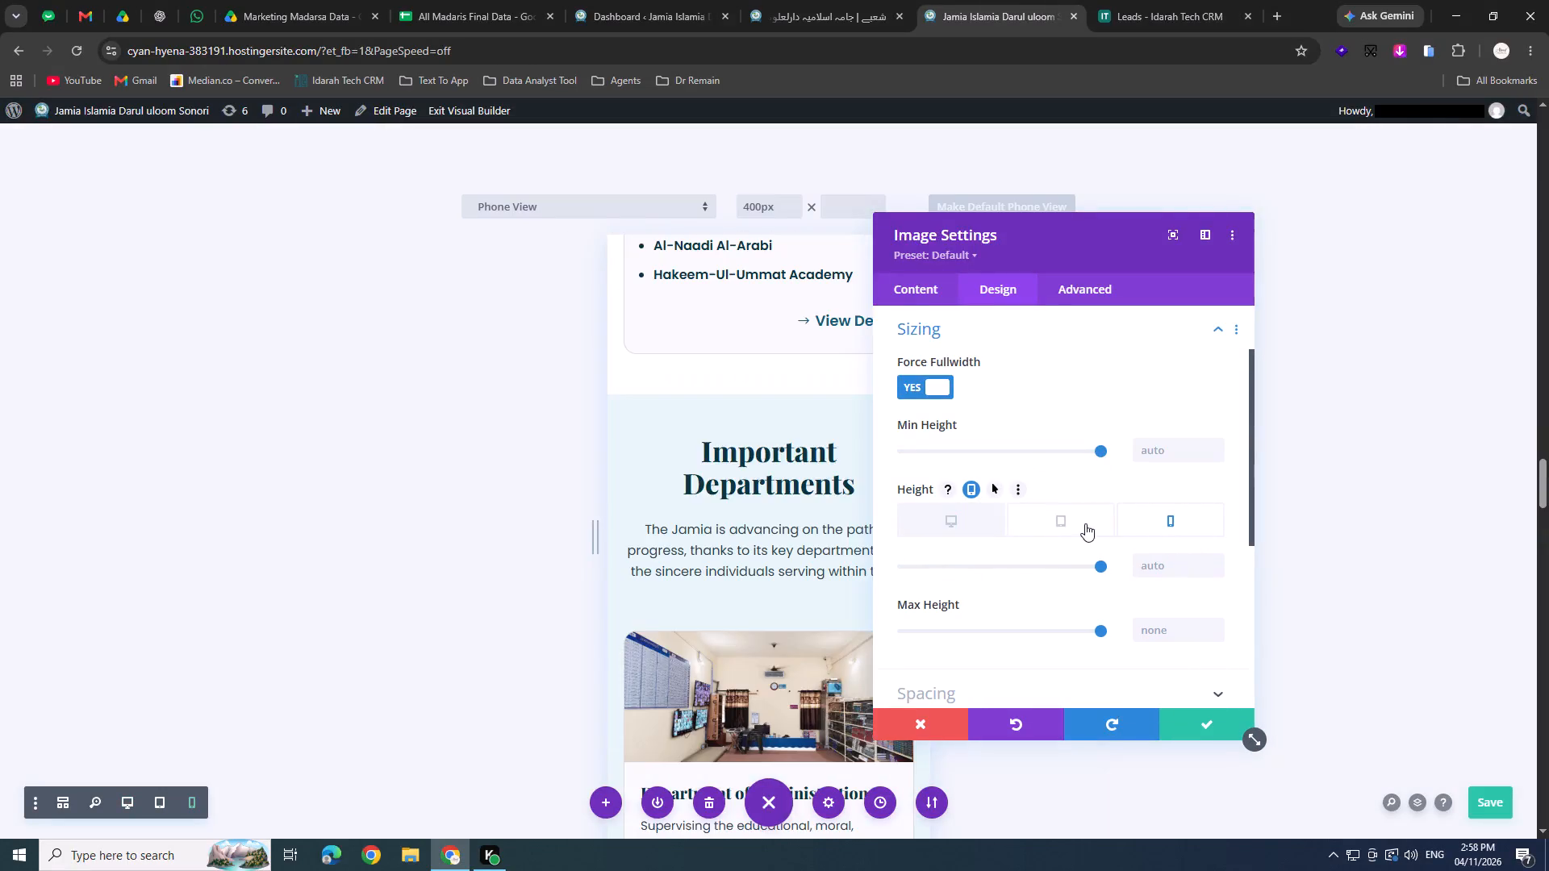
scroll(787, 526, down, 3)
scroll(787, 525, up, 2)
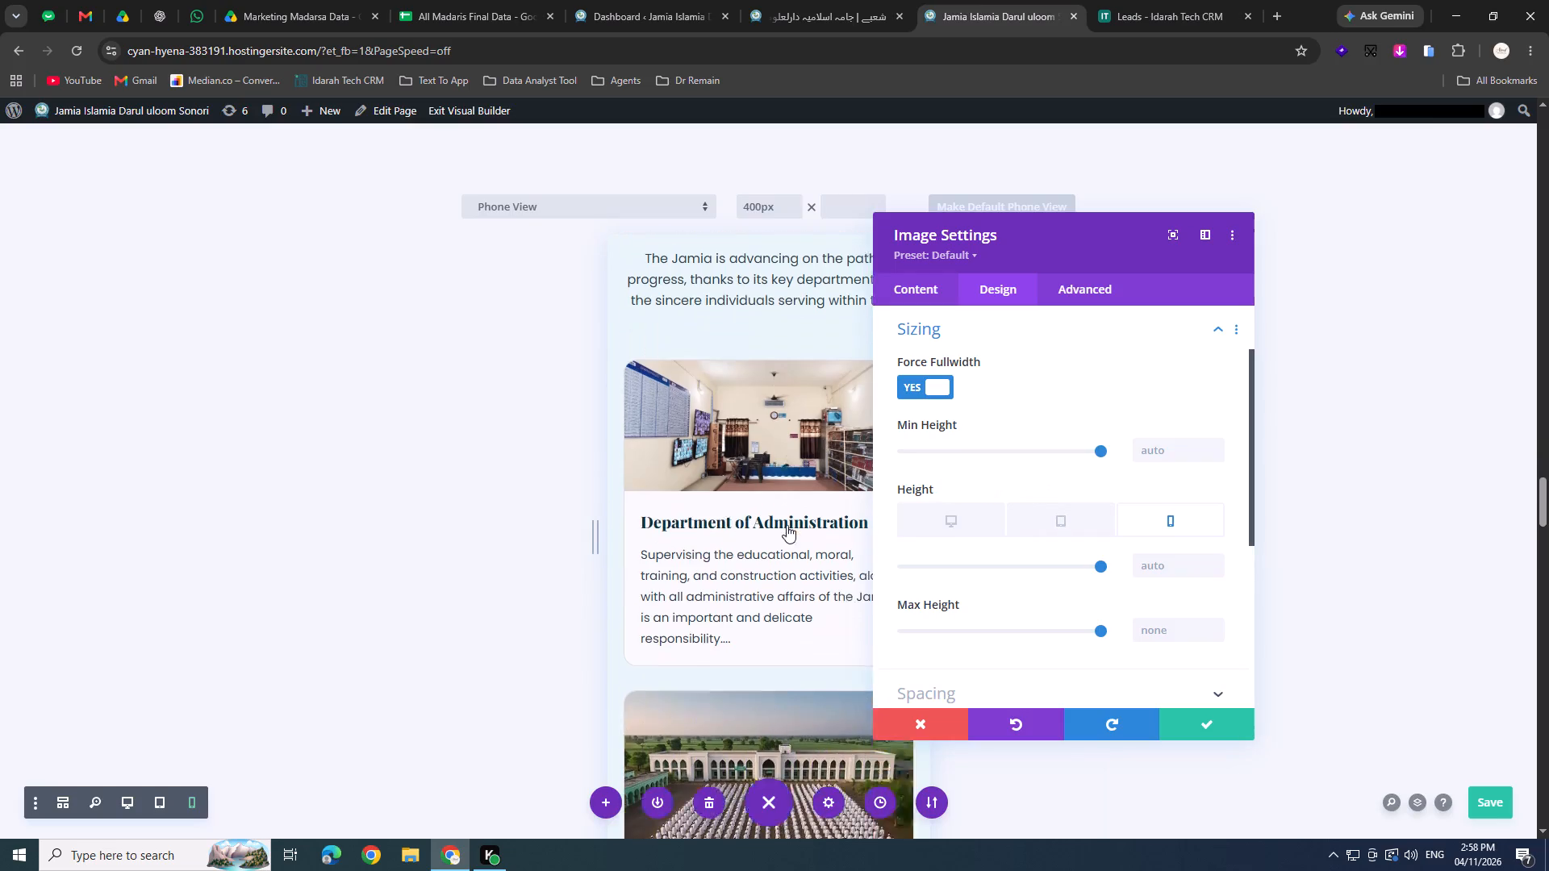
scroll(785, 546, down, 1)
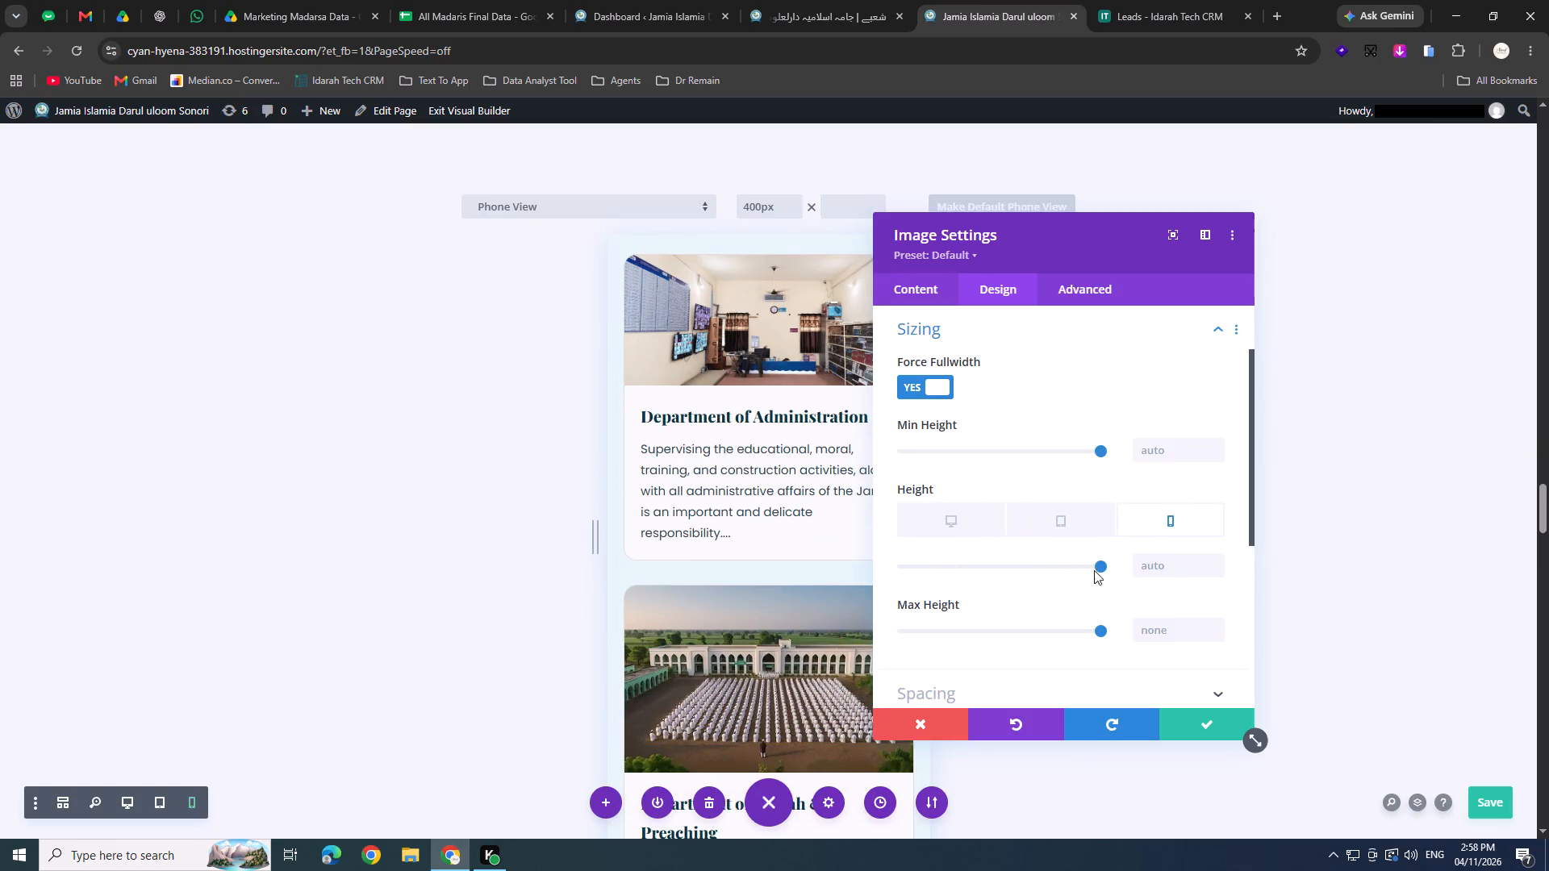
click(1169, 563)
text(300)
key(ctrl+a)
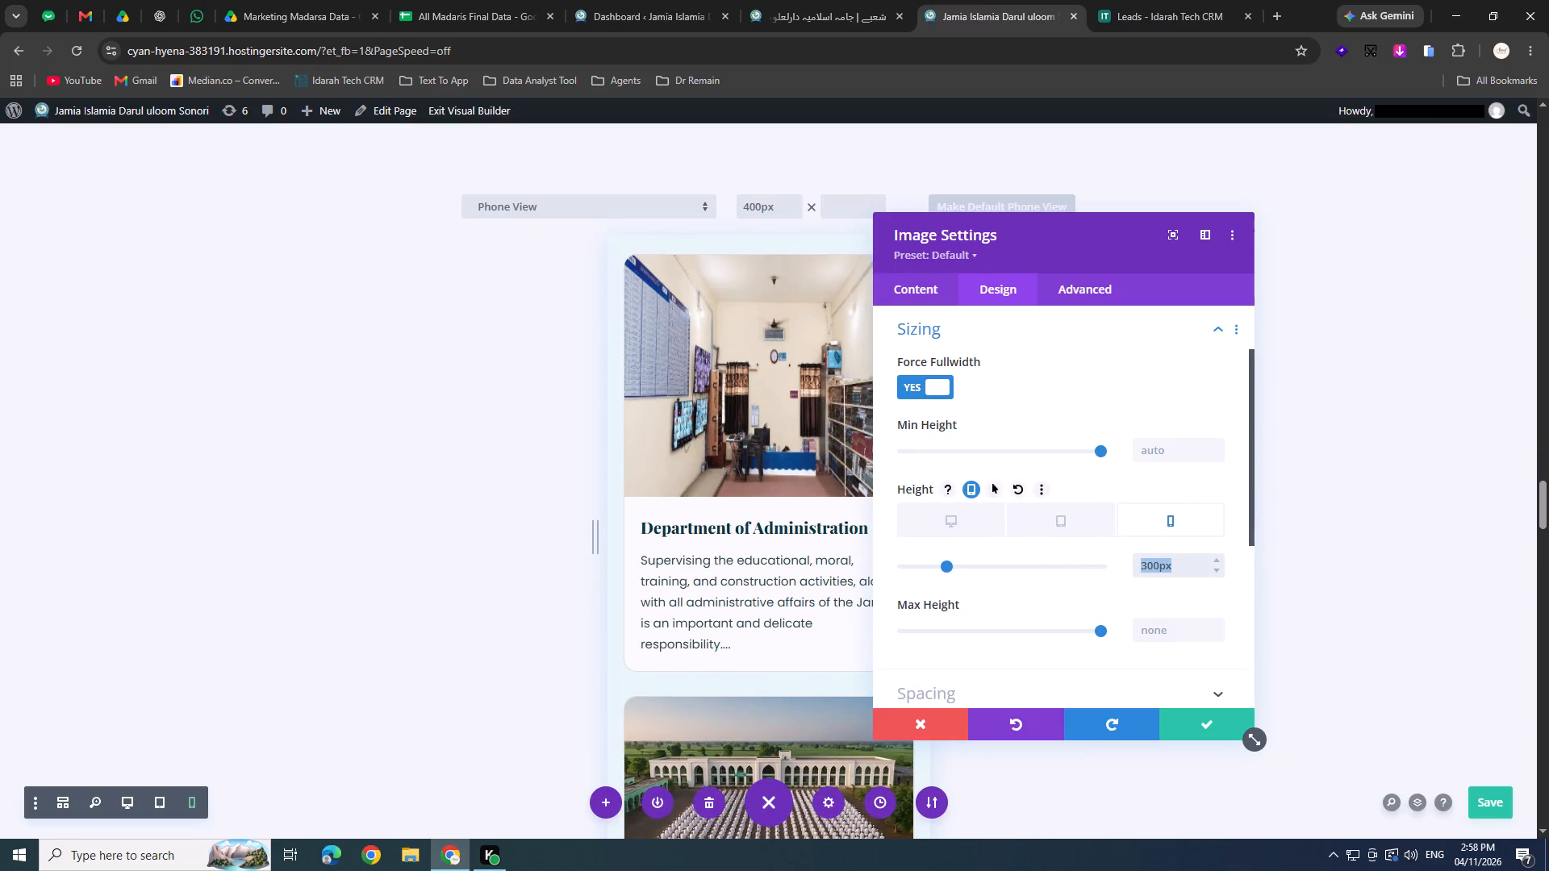
text(242)
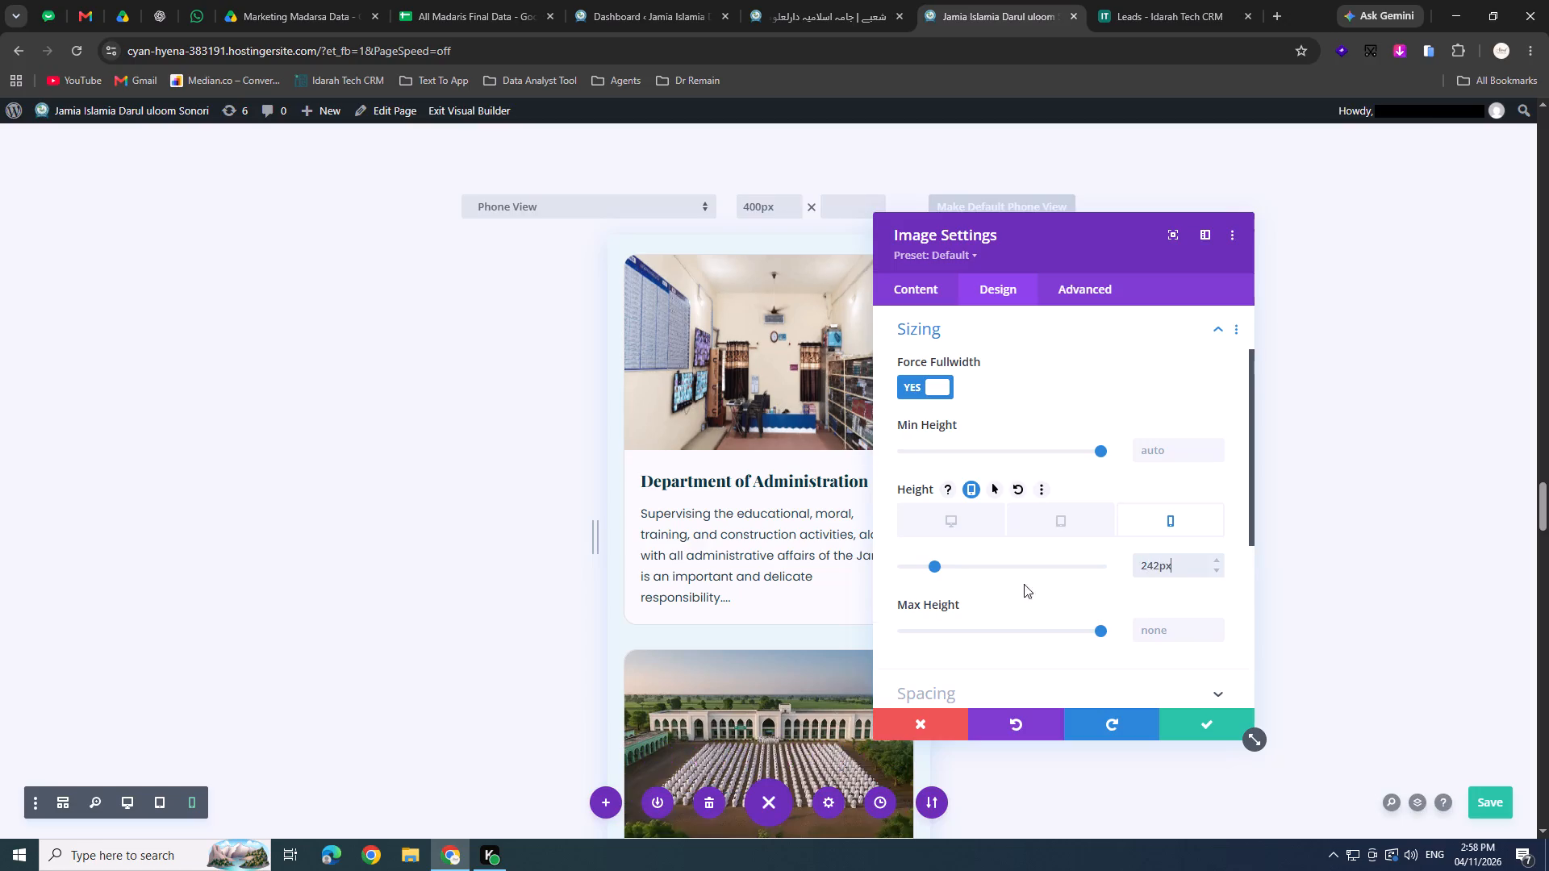
scroll(794, 527, down, 1)
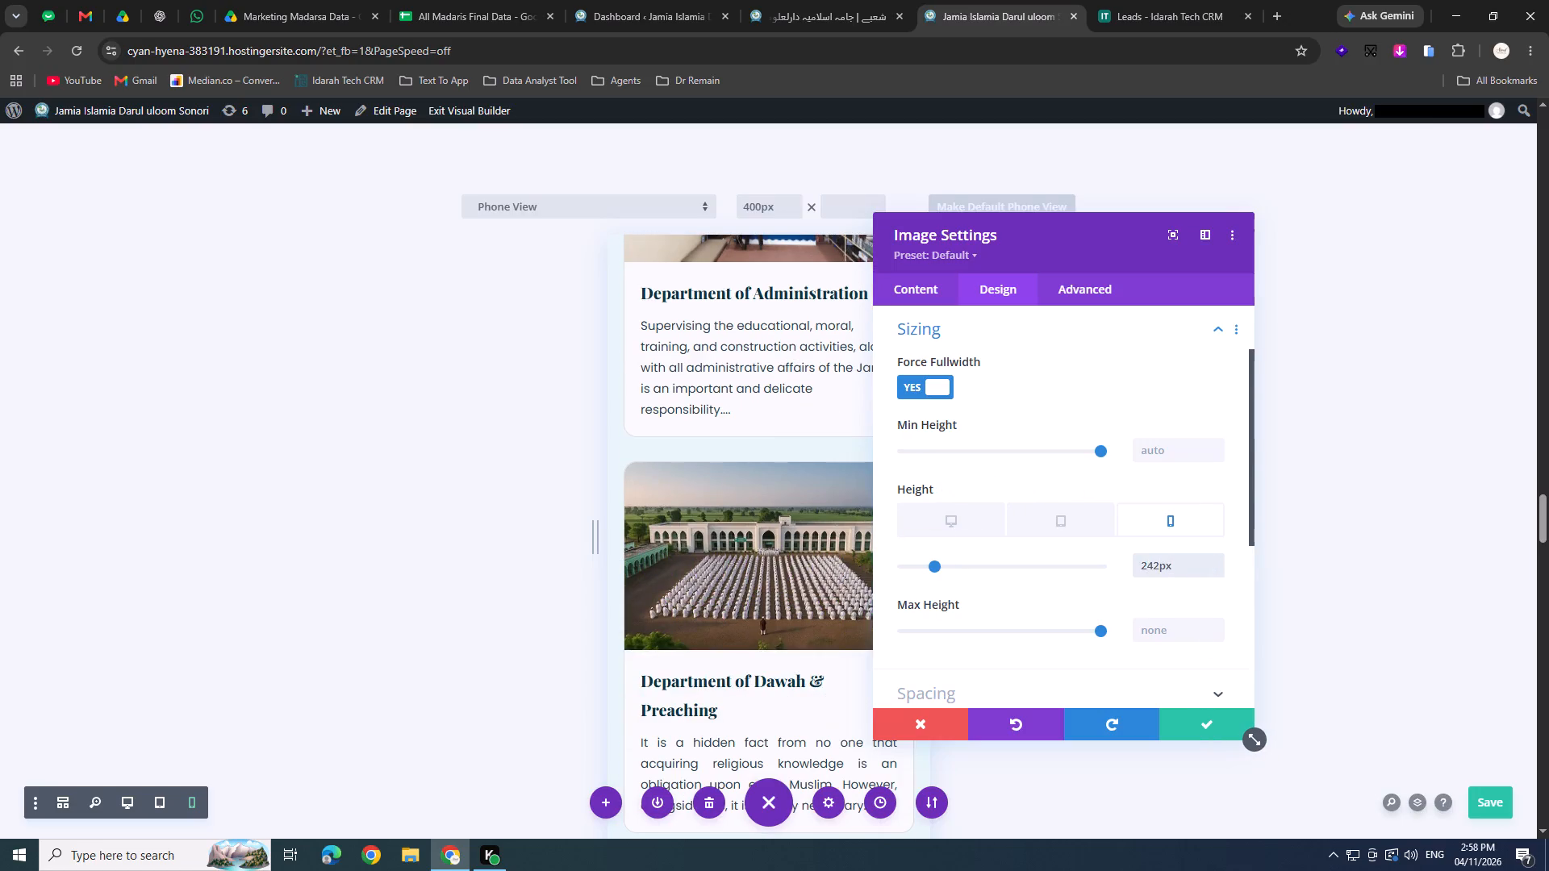
click(976, 496)
Save the Department of Administration image's settings and the home page.
click(1201, 721)
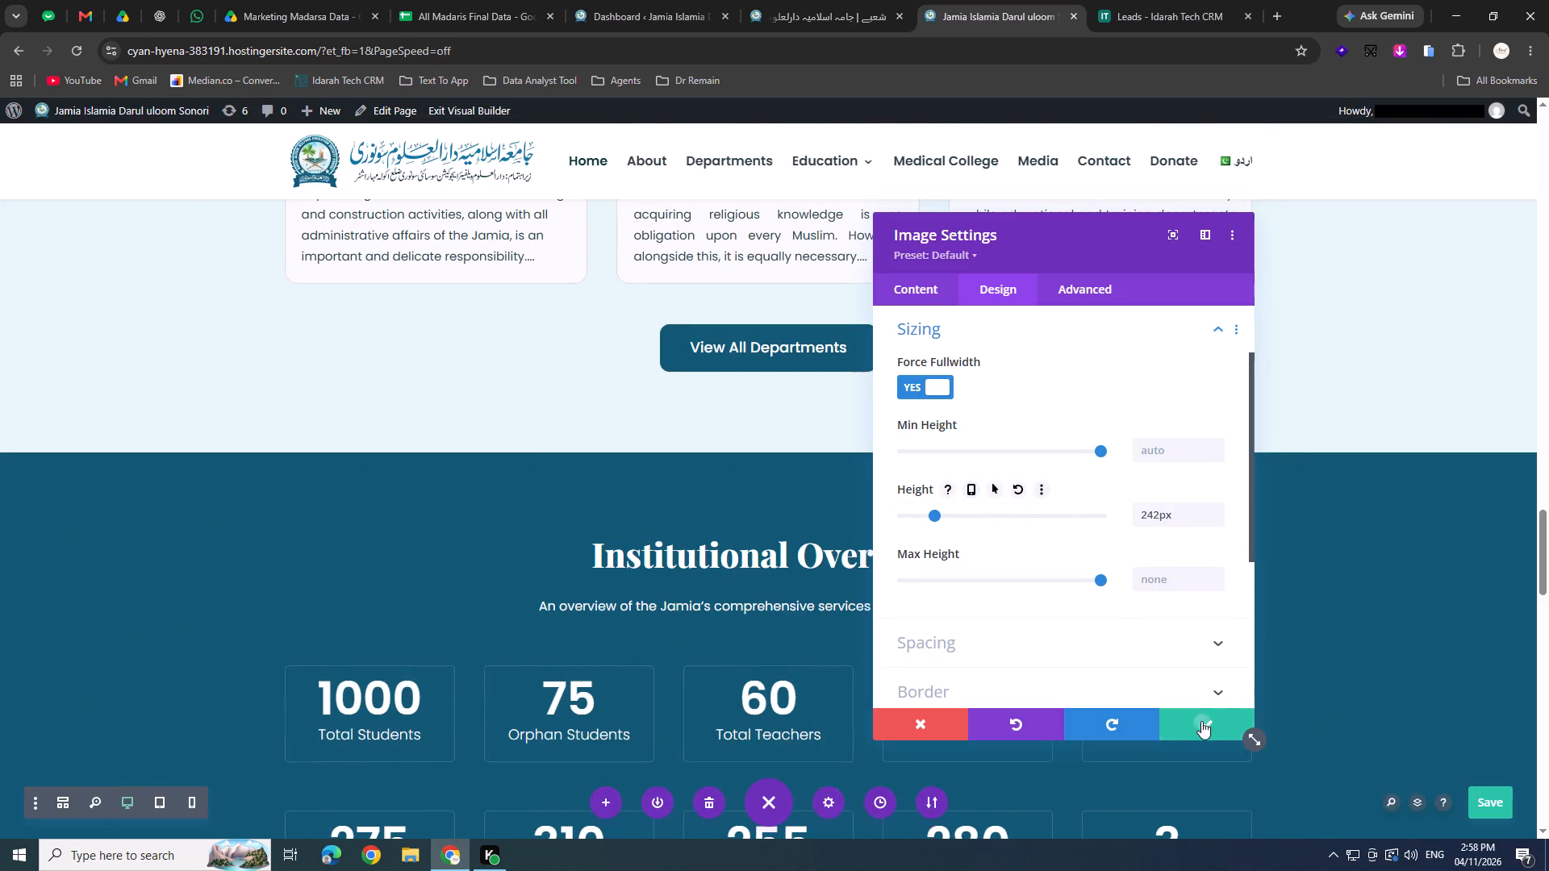
click(1488, 815)
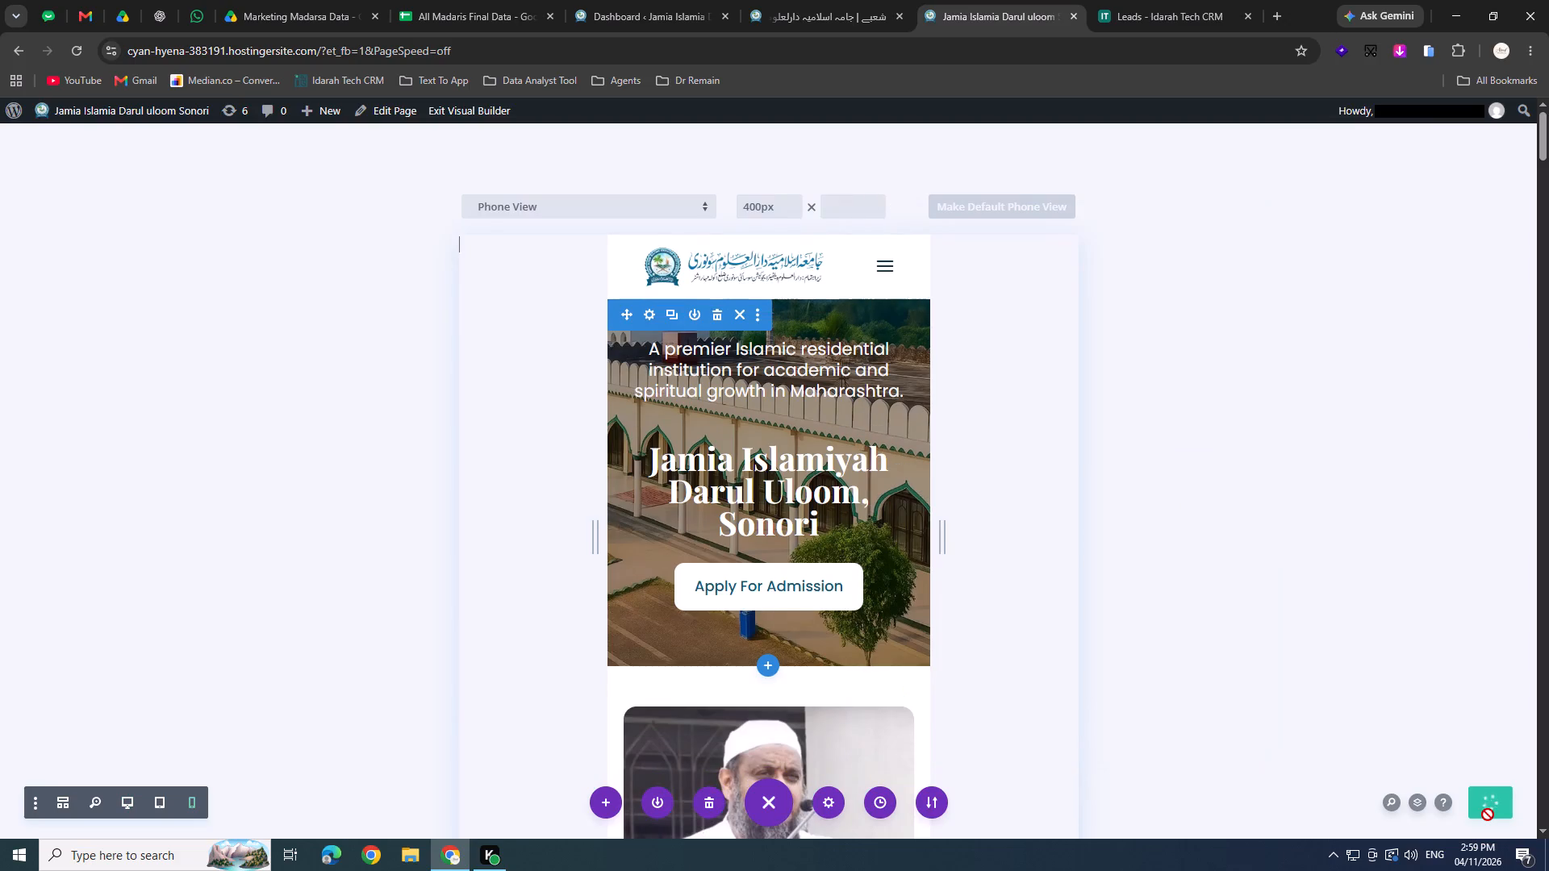
Review the home page in phone view, checking the Important Departments card images and the sections down to Upcoming Events.
scroll(908, 550, down, 15)
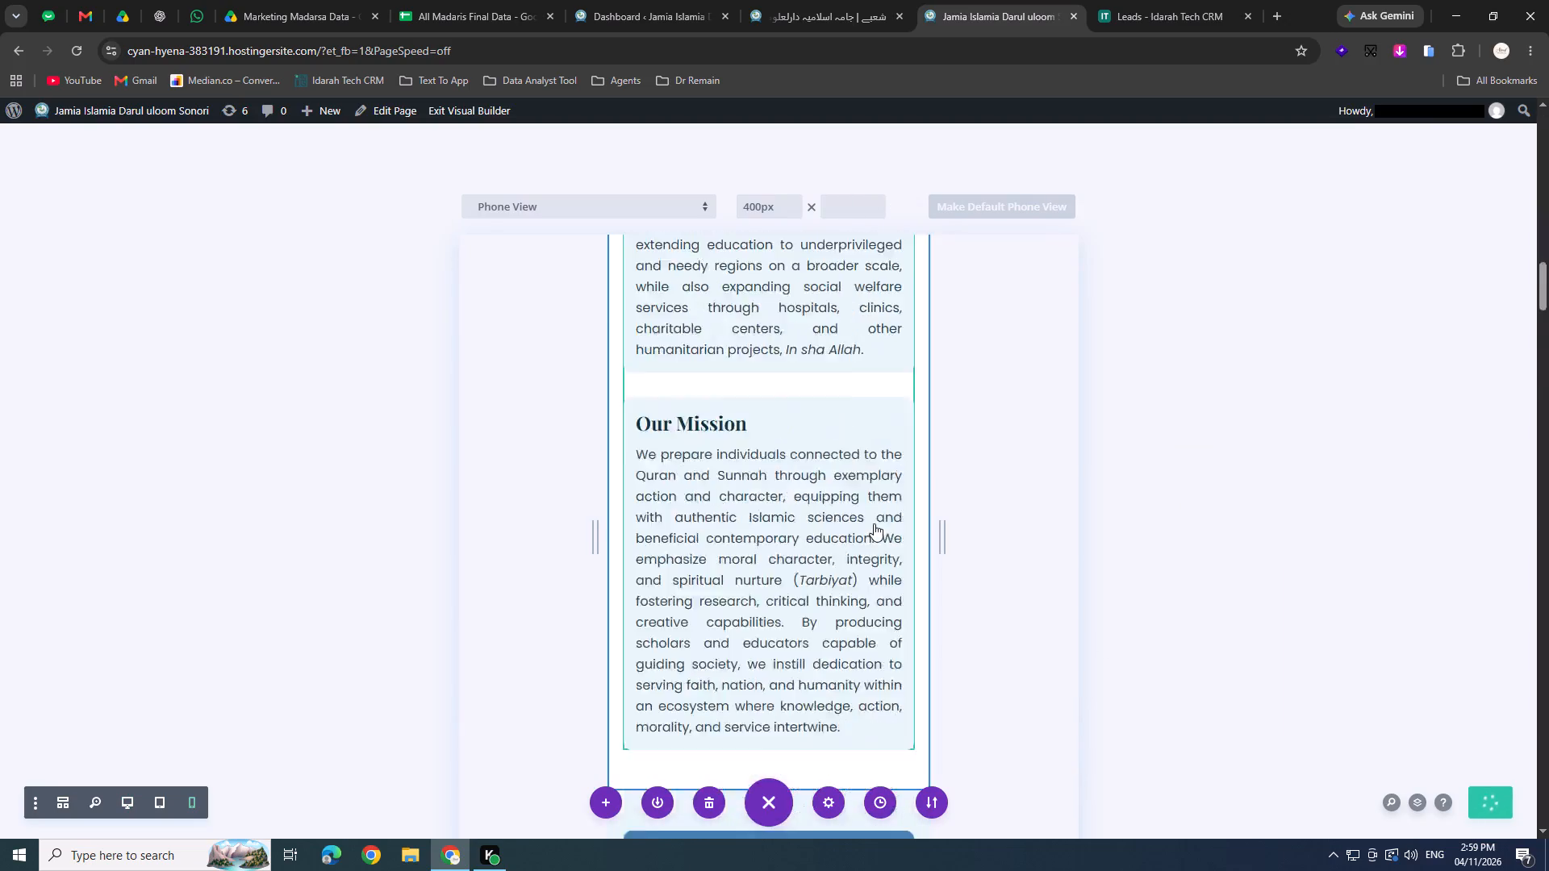
scroll(874, 523, down, 18)
scroll(873, 519, up, 2)
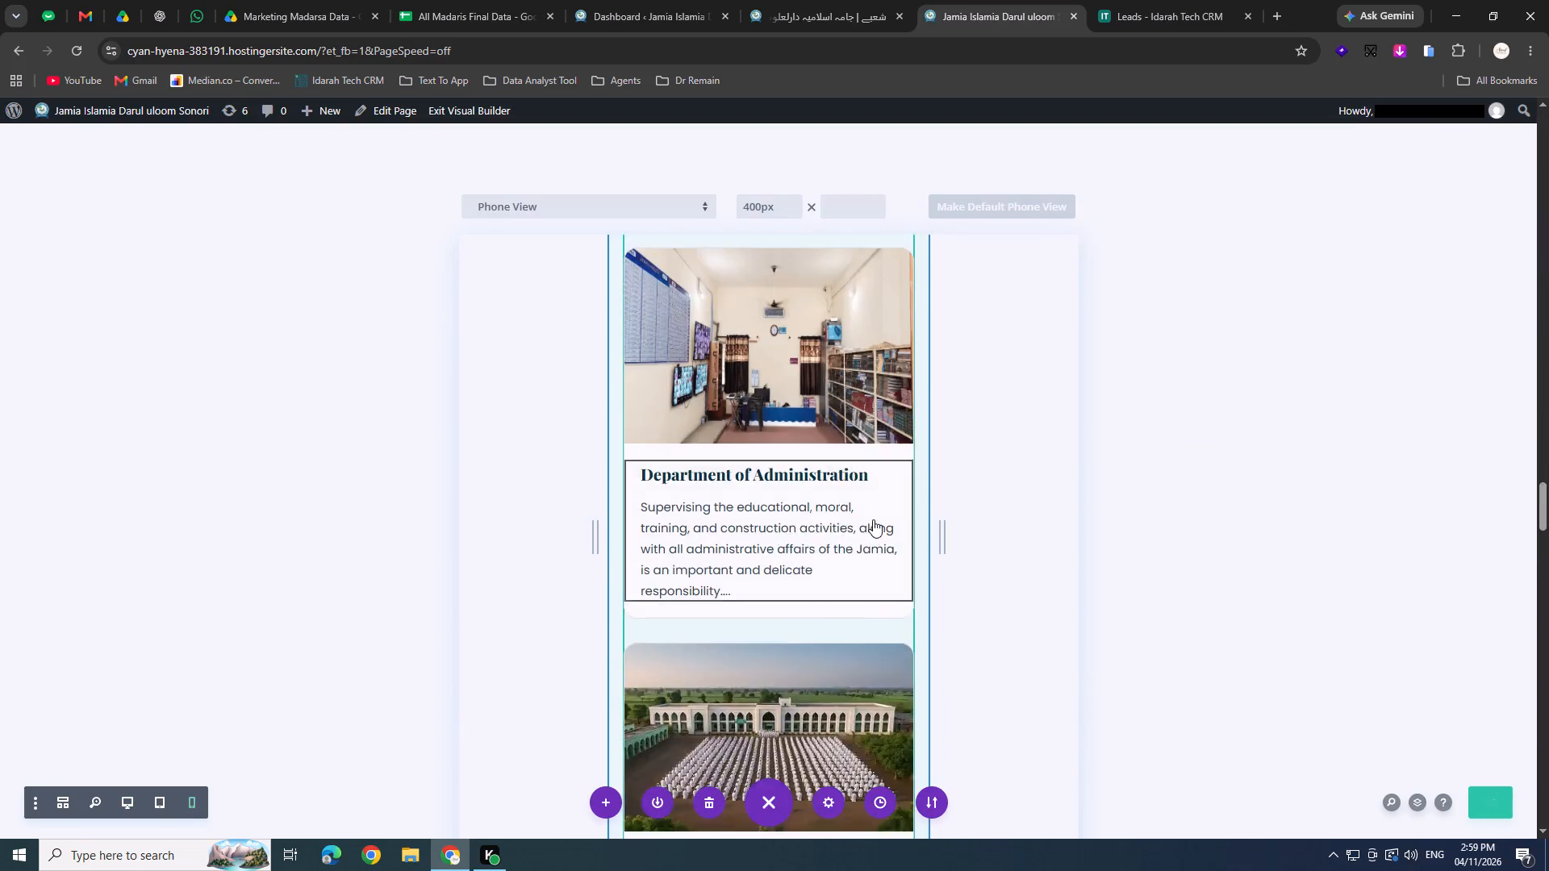
scroll(873, 519, up, 1)
scroll(873, 519, down, 1)
scroll(873, 519, up, 1)
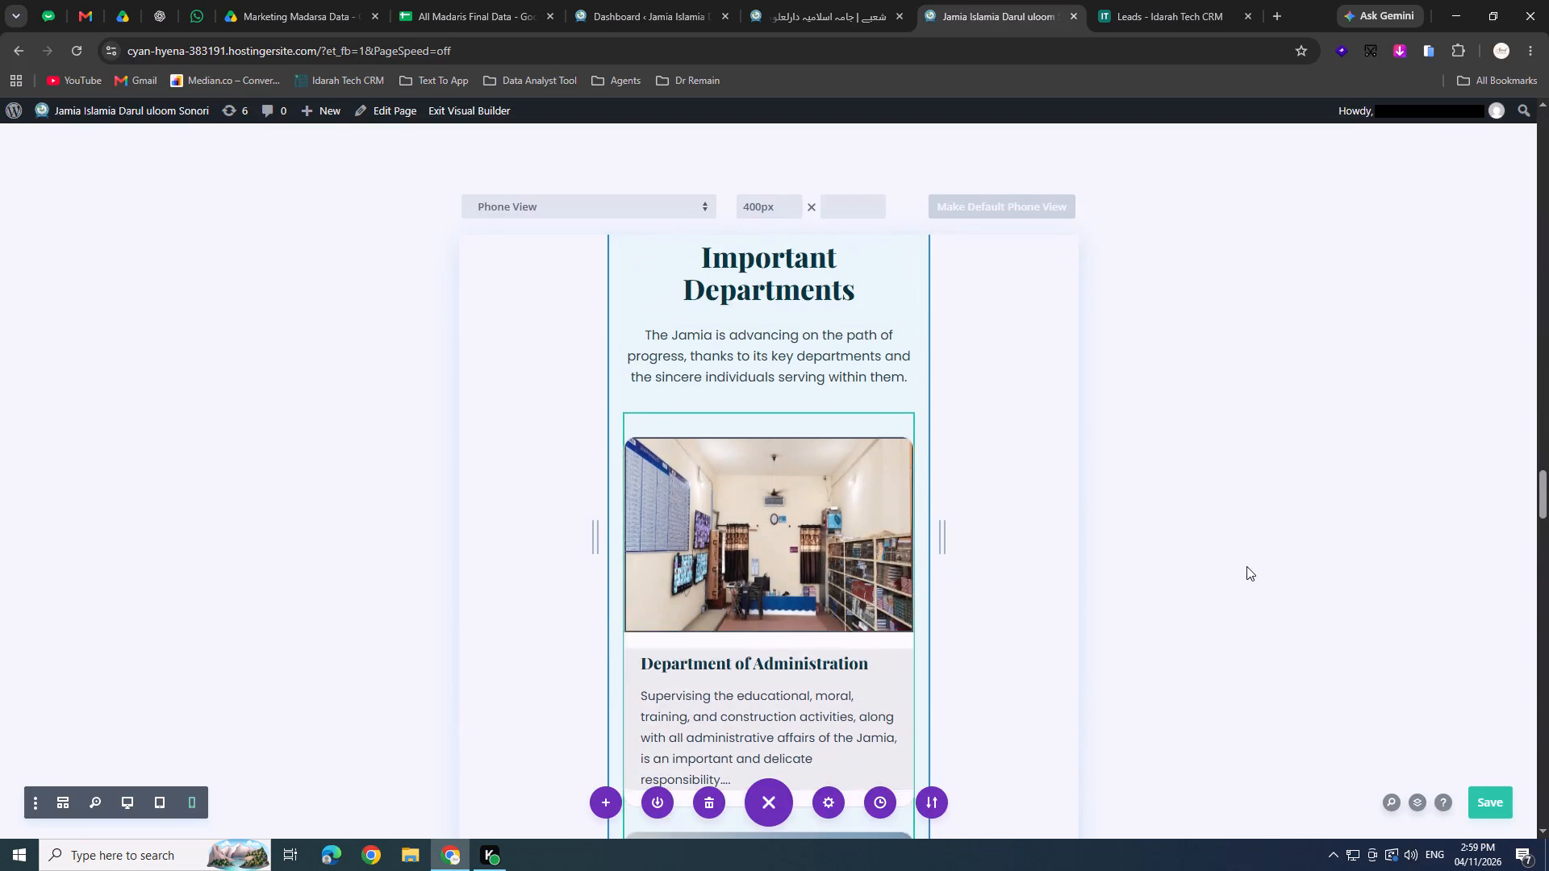
scroll(830, 408, down, 6)
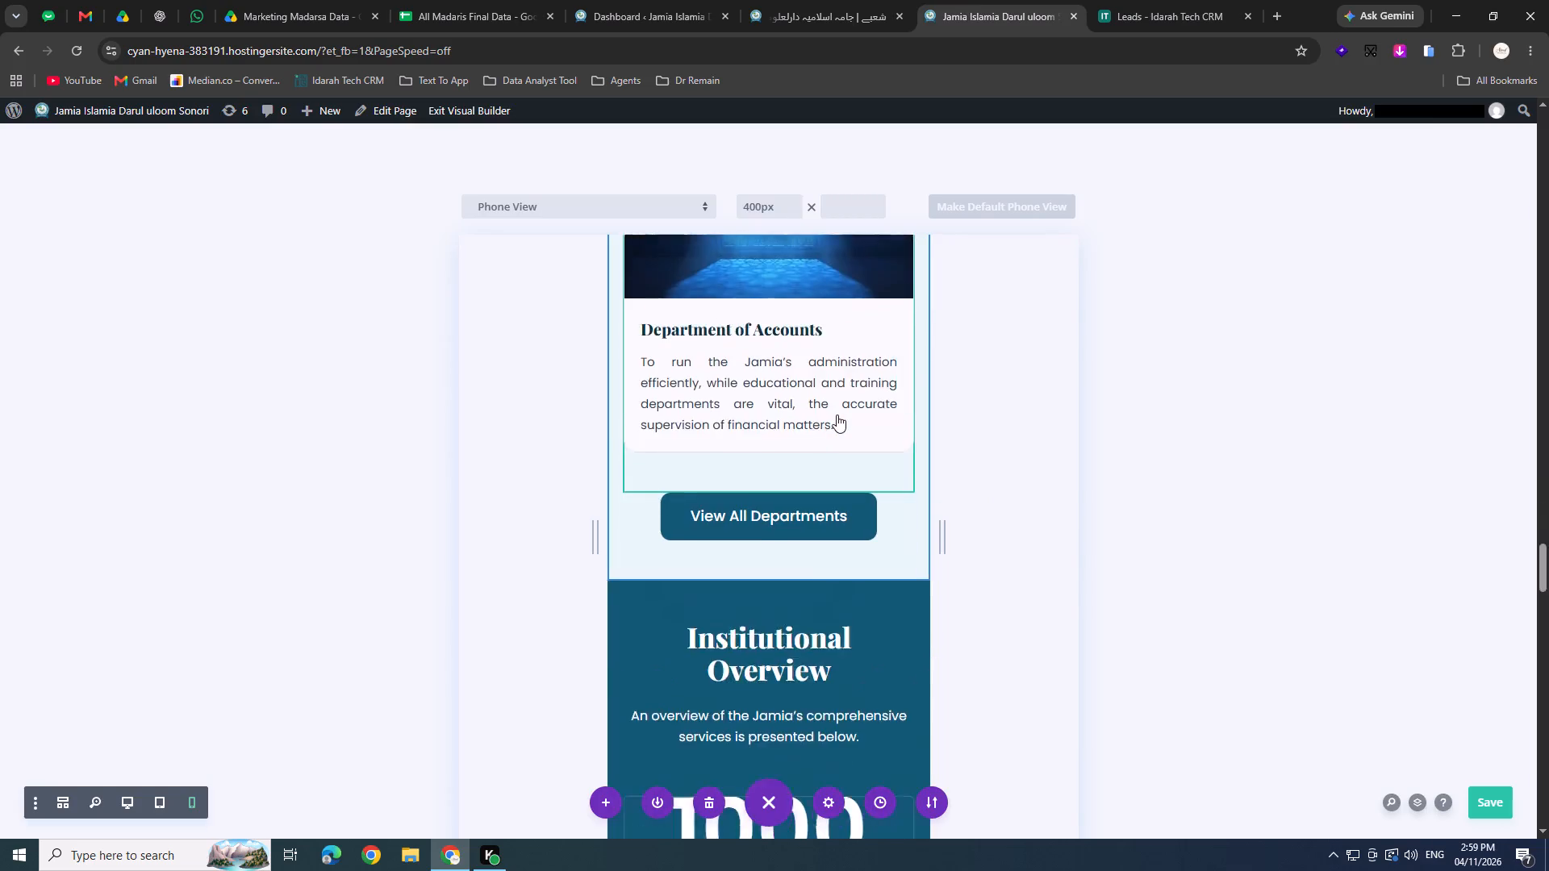
scroll(837, 415, down, 11)
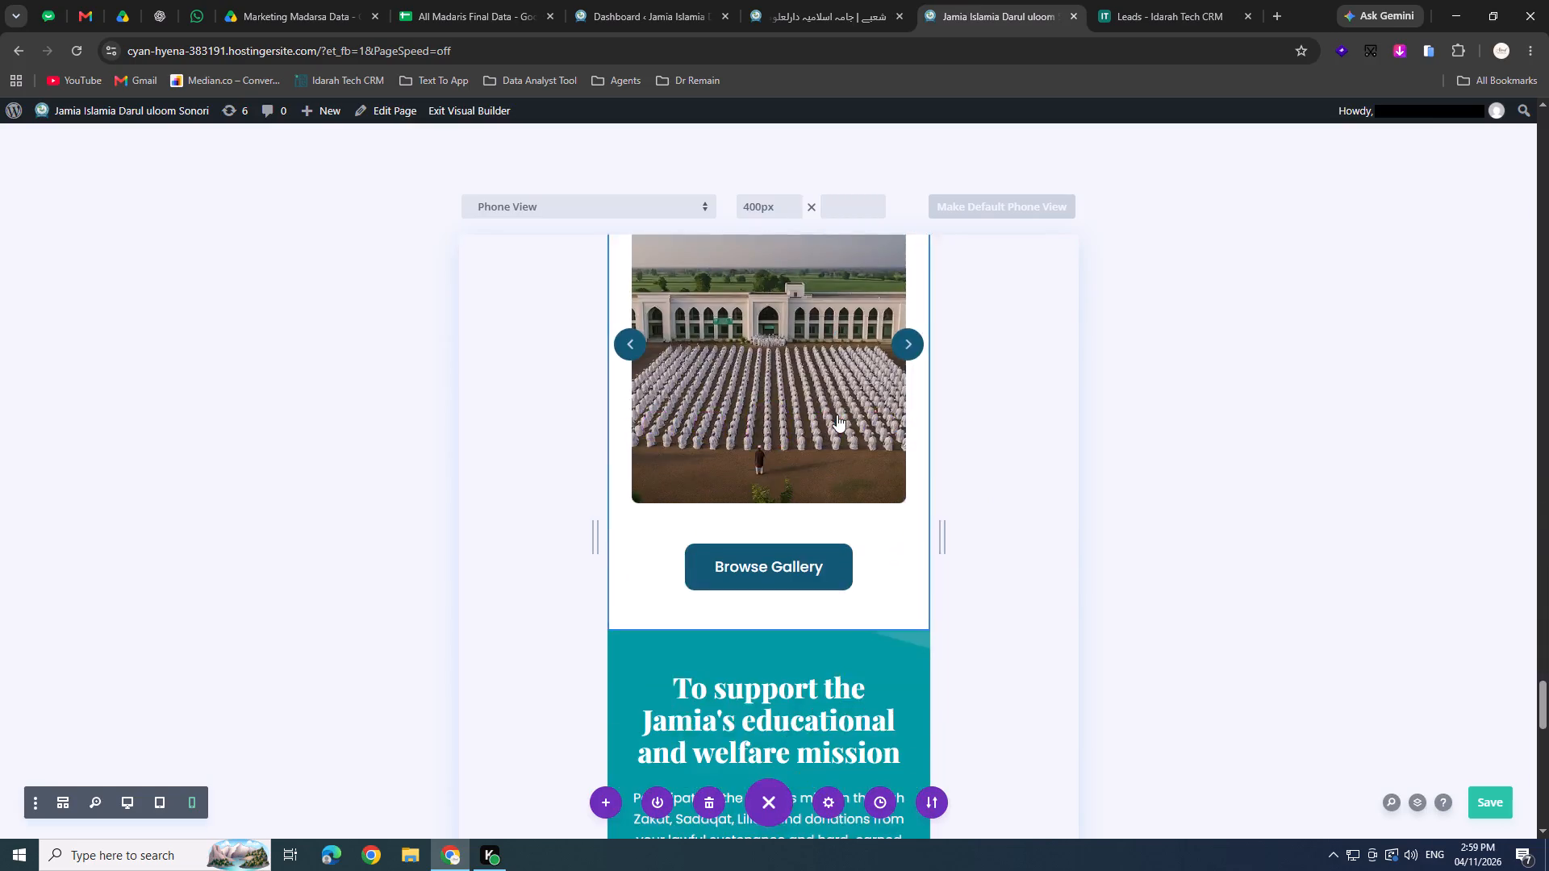
scroll(837, 415, down, 6)
scroll(837, 415, up, 3)
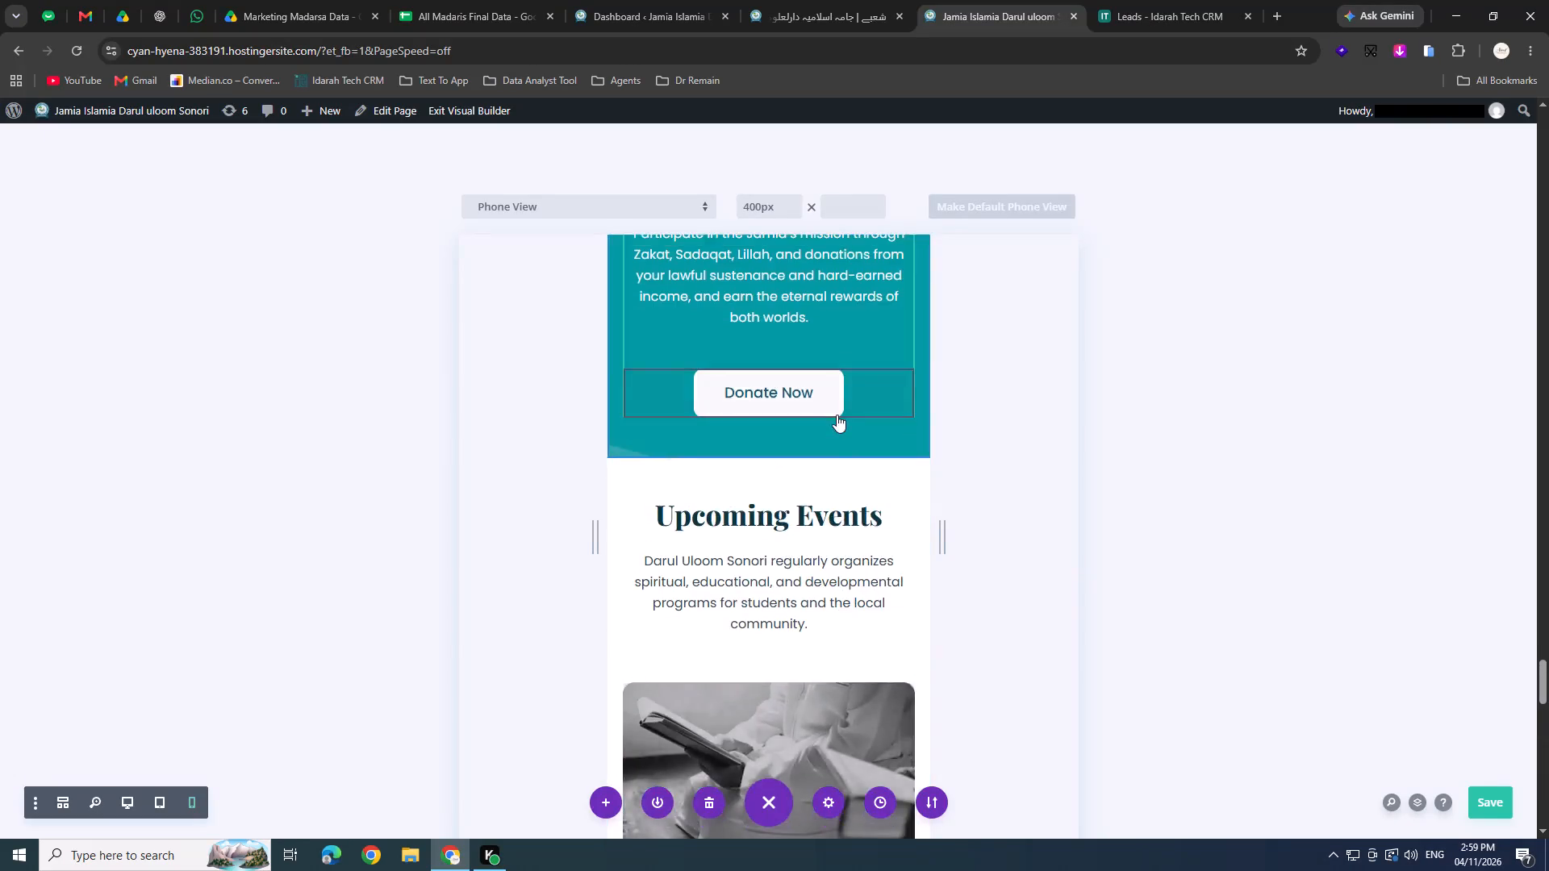
scroll(837, 415, down, 5)
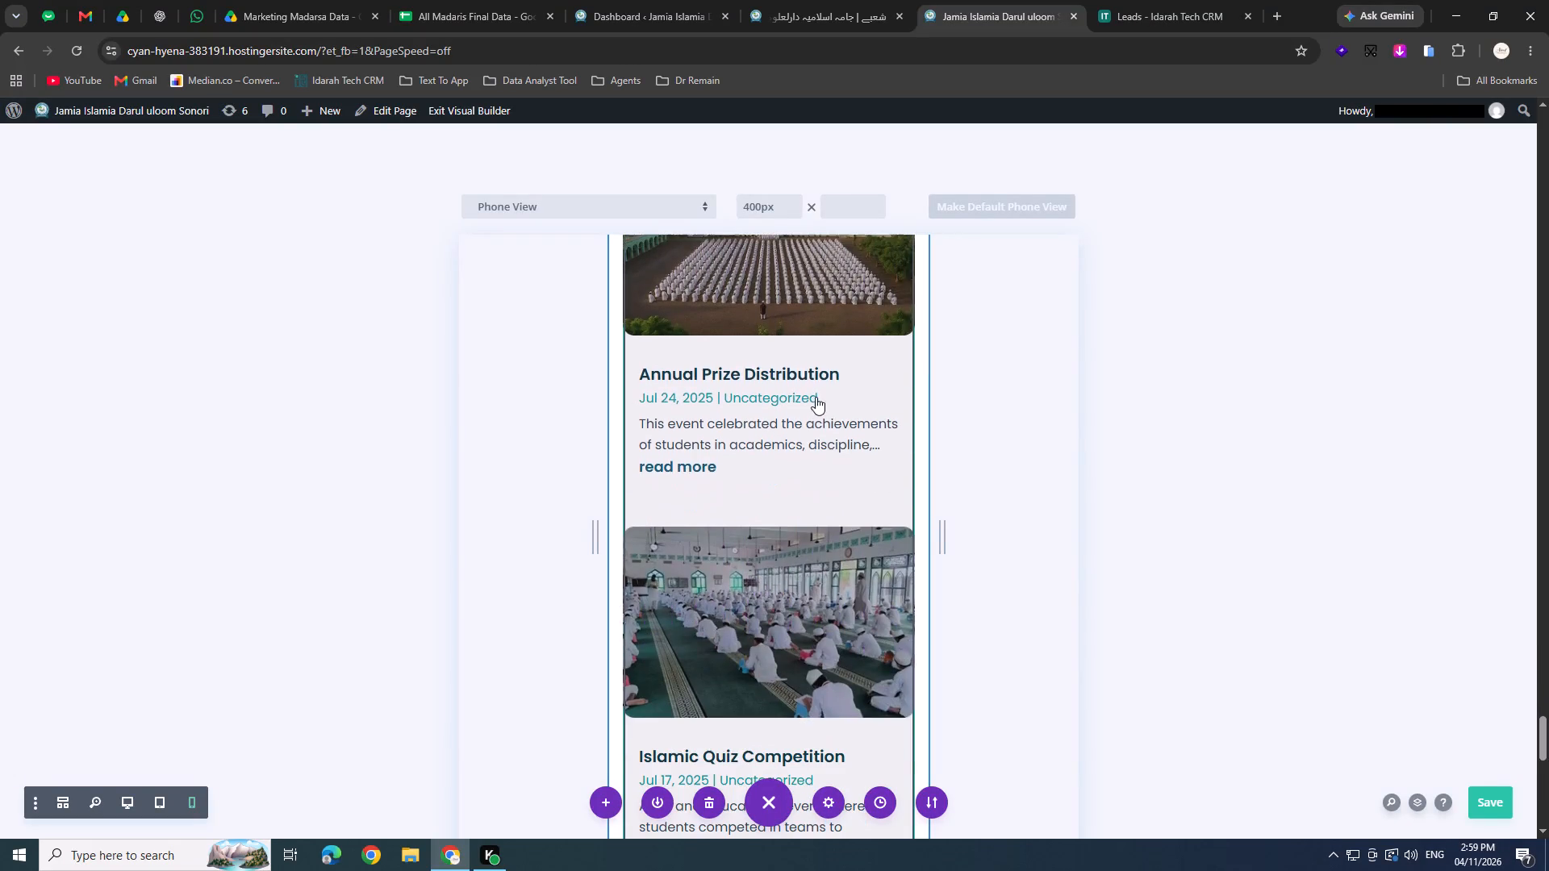
Save the home page again.
key(ctrl+s)
scroll(800, 366, down, 1)
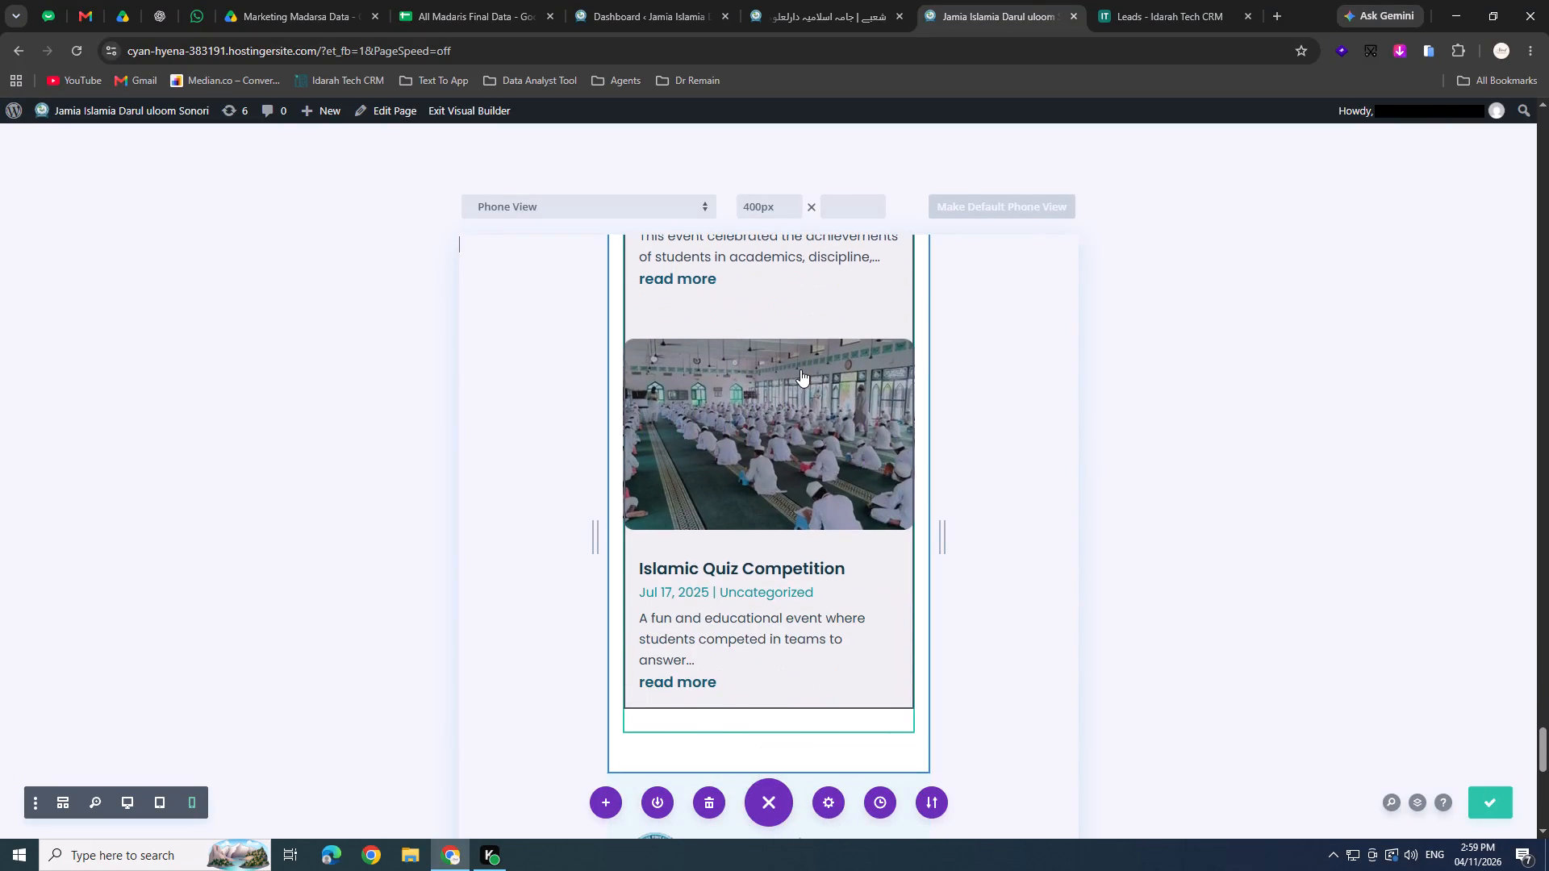